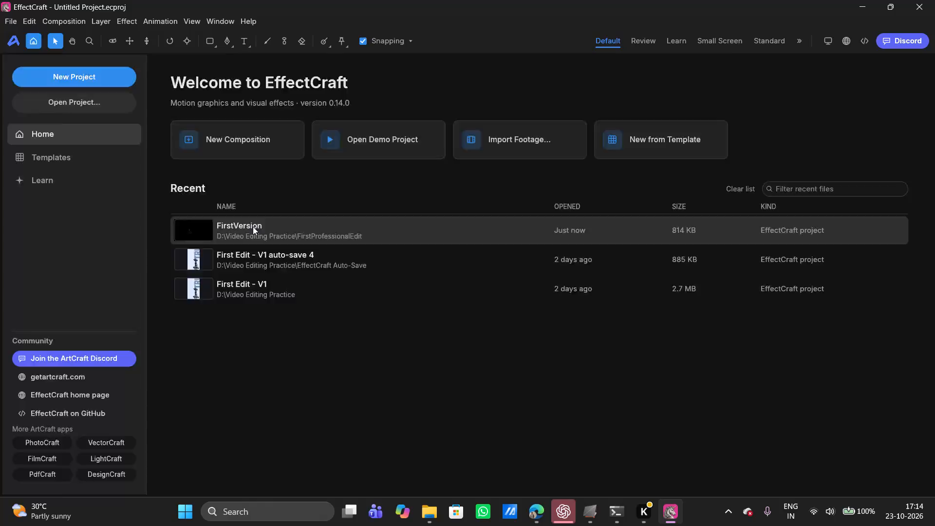
# Open the recent FirstVersion project.
pyautogui.click(253, 226)
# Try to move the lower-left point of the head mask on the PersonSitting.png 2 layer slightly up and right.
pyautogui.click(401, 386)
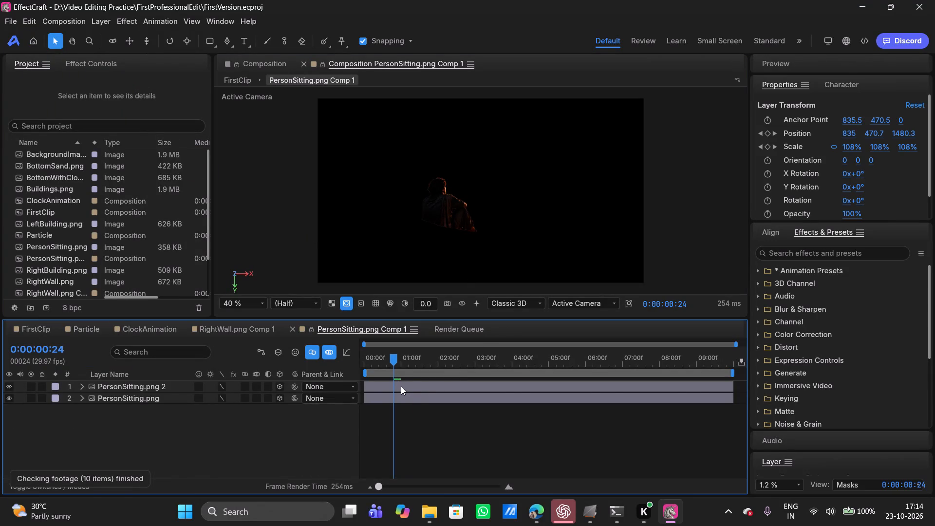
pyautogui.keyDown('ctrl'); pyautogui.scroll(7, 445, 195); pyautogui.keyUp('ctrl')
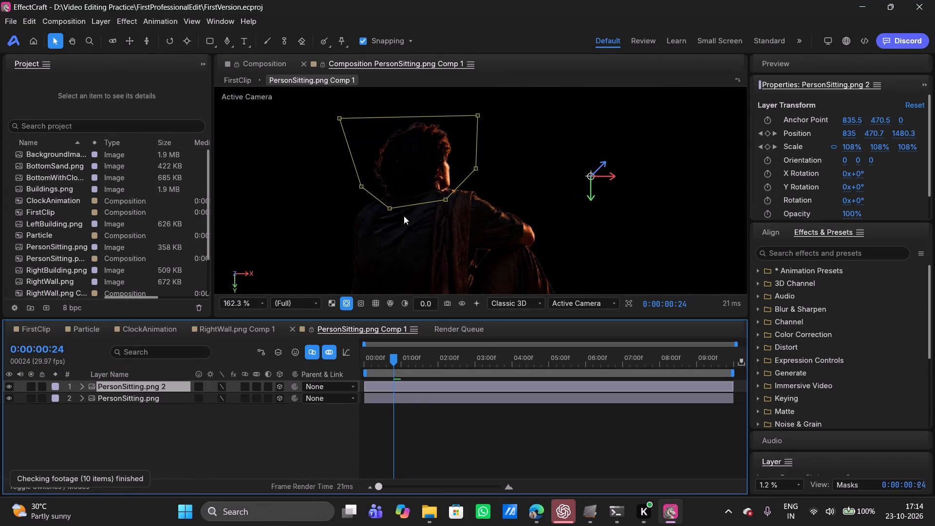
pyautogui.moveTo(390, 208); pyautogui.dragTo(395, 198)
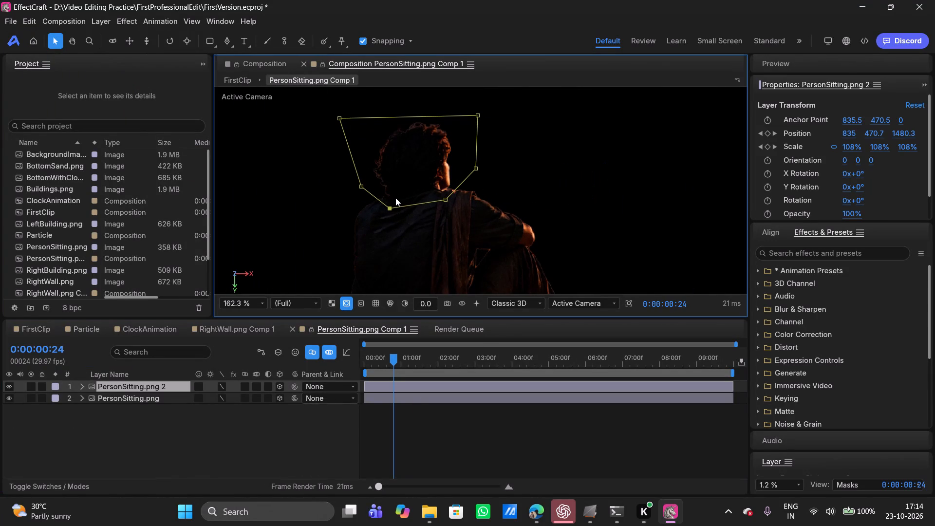
# Create a comp-sized solid layer in PersonSitting.png Comp 1 with the pure red colour FF0000.
pyautogui.rightClick(65, 432)
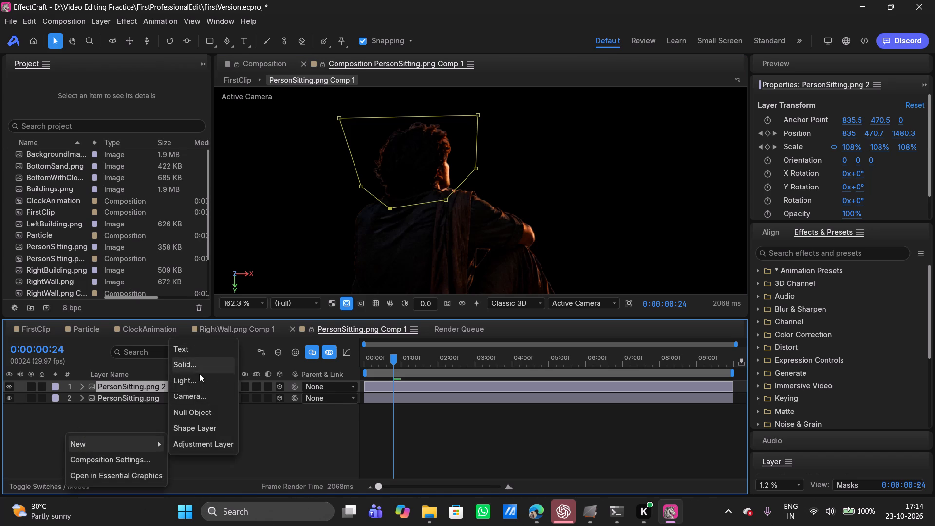
pyautogui.click(201, 367)
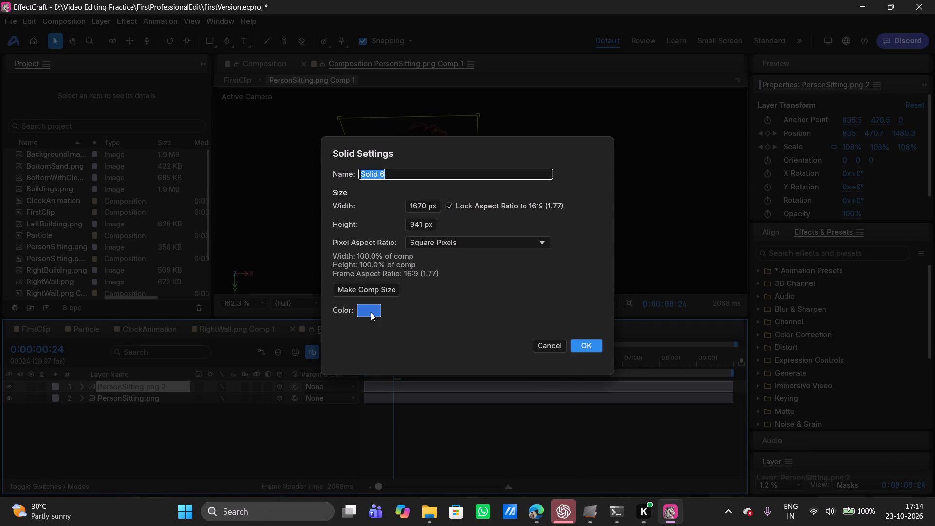
pyautogui.click(371, 312)
pyautogui.moveTo(438, 352); pyautogui.dragTo(492, 306)
pyautogui.moveTo(500, 369); pyautogui.dragTo(515, 276)
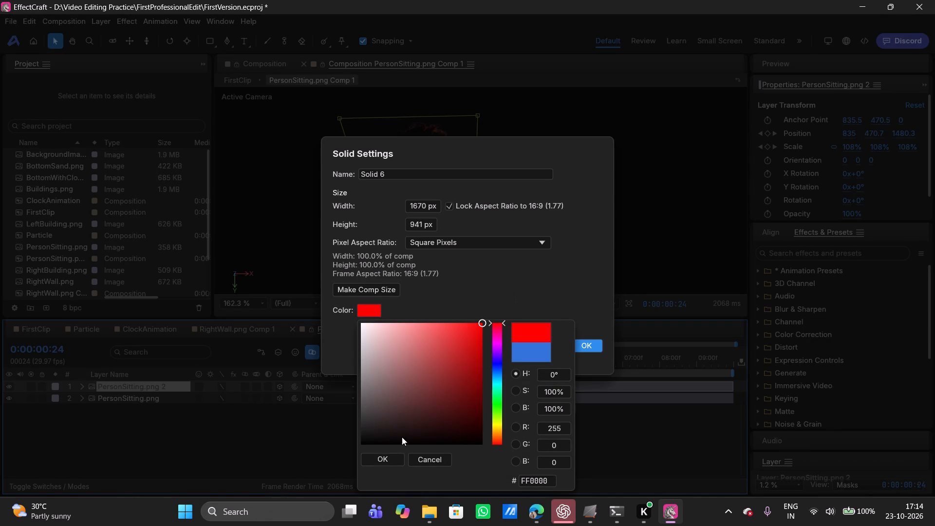
pyautogui.click(384, 456)
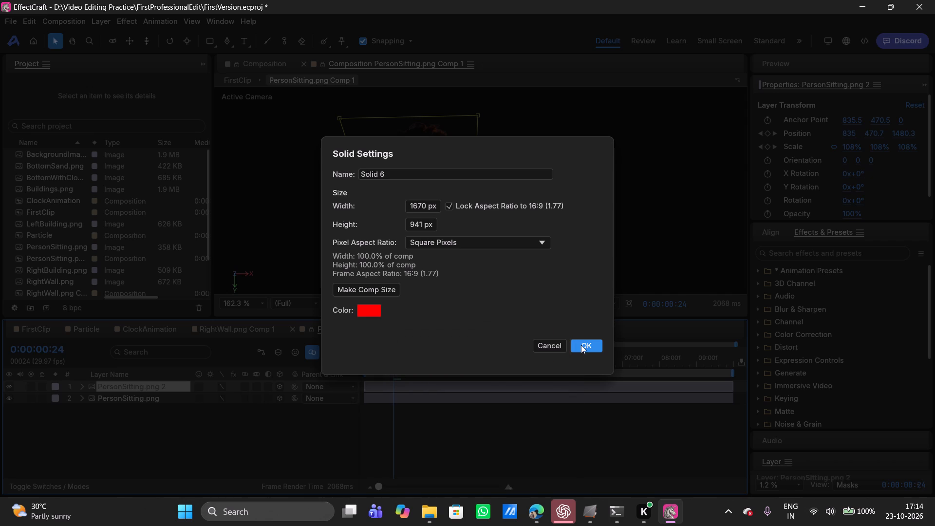
pyautogui.click(581, 345)
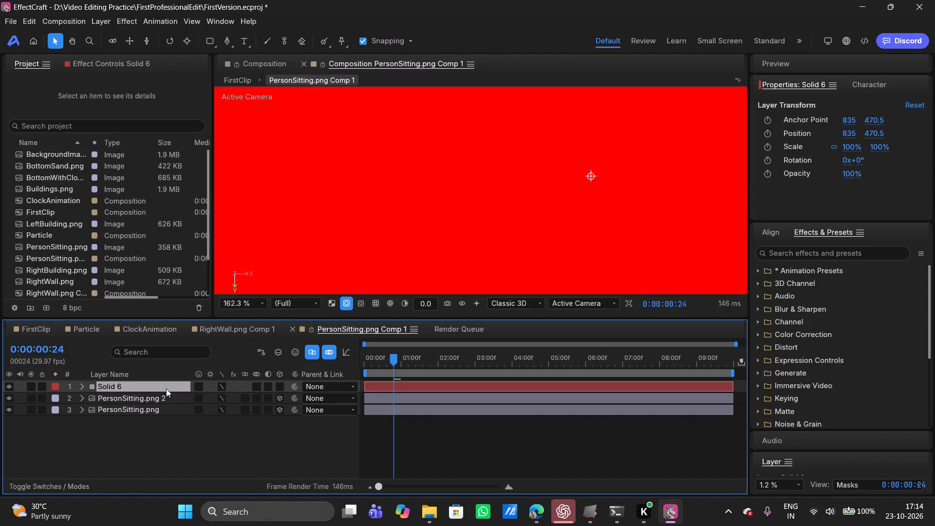
# Move the red solid below both PersonSitting layers in the layer stack as a backdrop.
pyautogui.moveTo(166, 389); pyautogui.dragTo(158, 436)
pyautogui.click(232, 433)
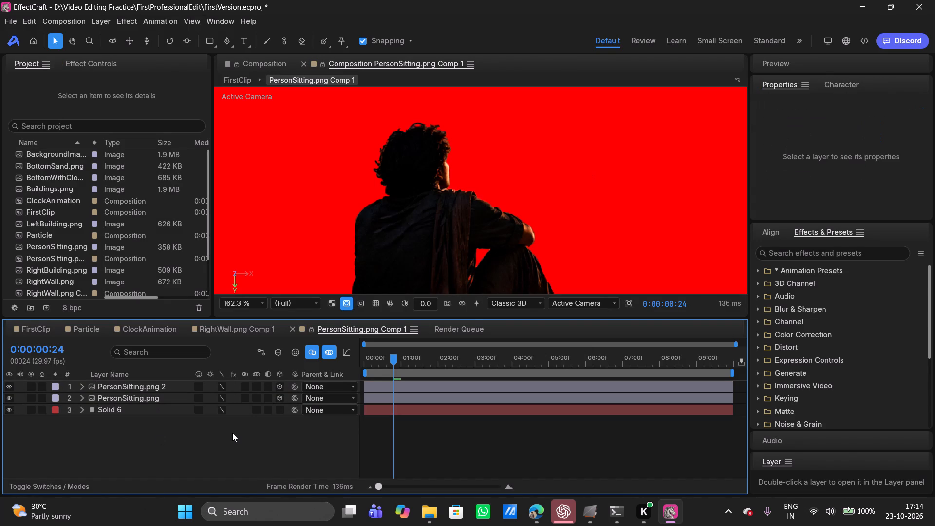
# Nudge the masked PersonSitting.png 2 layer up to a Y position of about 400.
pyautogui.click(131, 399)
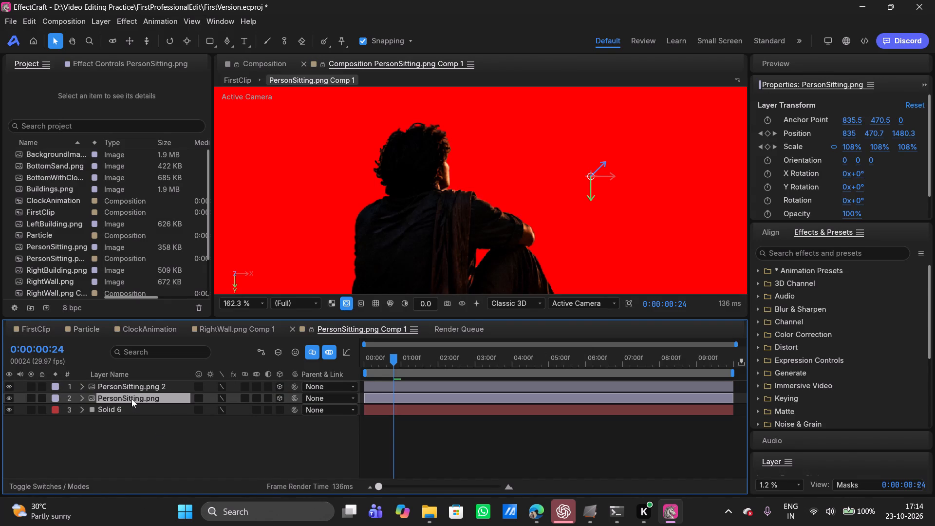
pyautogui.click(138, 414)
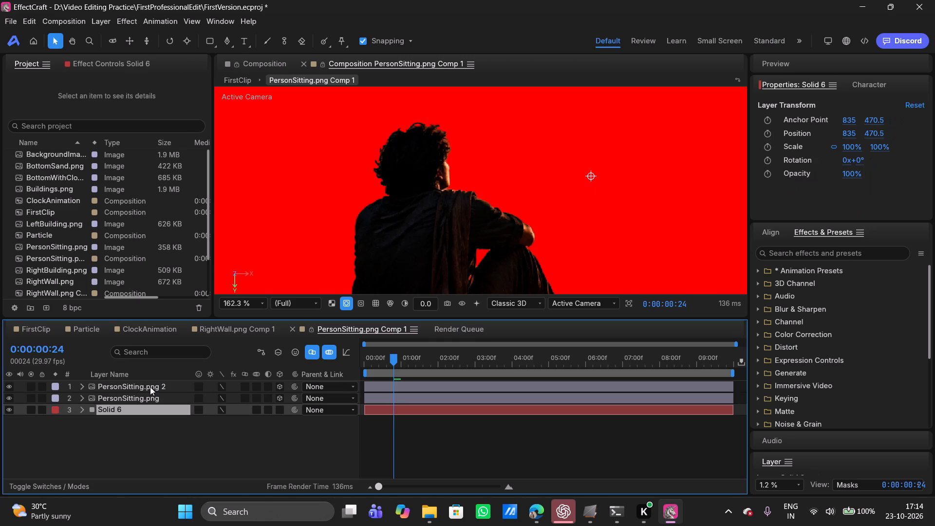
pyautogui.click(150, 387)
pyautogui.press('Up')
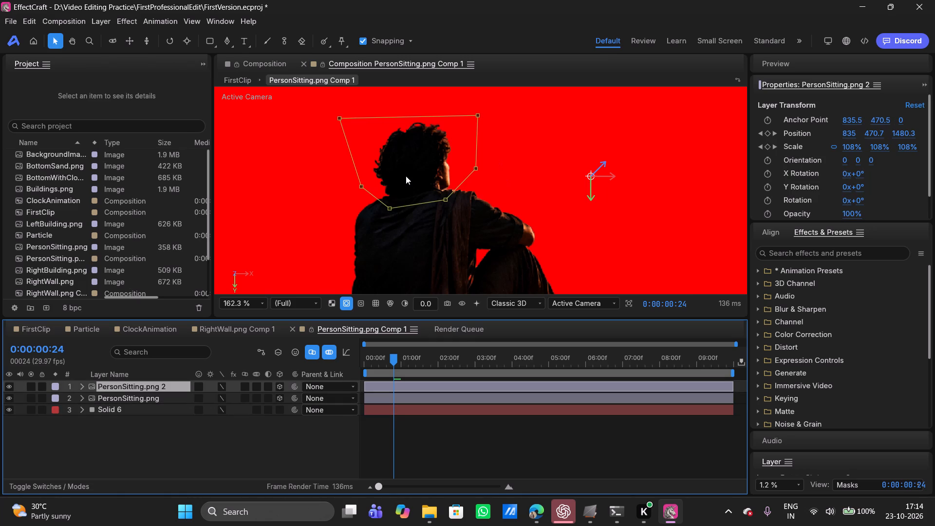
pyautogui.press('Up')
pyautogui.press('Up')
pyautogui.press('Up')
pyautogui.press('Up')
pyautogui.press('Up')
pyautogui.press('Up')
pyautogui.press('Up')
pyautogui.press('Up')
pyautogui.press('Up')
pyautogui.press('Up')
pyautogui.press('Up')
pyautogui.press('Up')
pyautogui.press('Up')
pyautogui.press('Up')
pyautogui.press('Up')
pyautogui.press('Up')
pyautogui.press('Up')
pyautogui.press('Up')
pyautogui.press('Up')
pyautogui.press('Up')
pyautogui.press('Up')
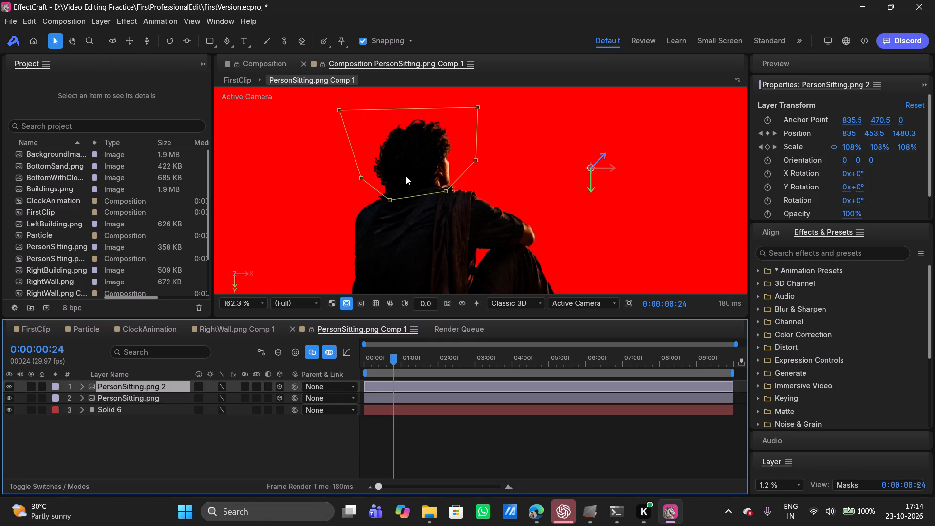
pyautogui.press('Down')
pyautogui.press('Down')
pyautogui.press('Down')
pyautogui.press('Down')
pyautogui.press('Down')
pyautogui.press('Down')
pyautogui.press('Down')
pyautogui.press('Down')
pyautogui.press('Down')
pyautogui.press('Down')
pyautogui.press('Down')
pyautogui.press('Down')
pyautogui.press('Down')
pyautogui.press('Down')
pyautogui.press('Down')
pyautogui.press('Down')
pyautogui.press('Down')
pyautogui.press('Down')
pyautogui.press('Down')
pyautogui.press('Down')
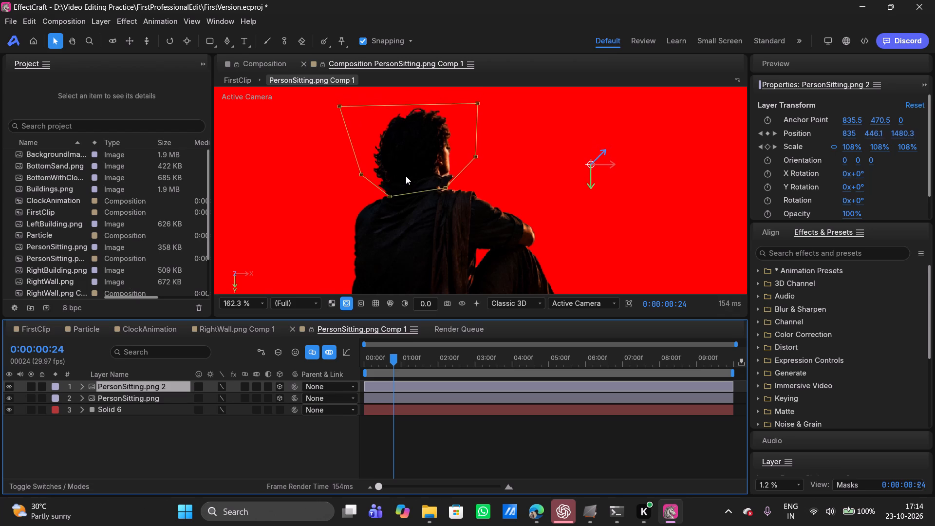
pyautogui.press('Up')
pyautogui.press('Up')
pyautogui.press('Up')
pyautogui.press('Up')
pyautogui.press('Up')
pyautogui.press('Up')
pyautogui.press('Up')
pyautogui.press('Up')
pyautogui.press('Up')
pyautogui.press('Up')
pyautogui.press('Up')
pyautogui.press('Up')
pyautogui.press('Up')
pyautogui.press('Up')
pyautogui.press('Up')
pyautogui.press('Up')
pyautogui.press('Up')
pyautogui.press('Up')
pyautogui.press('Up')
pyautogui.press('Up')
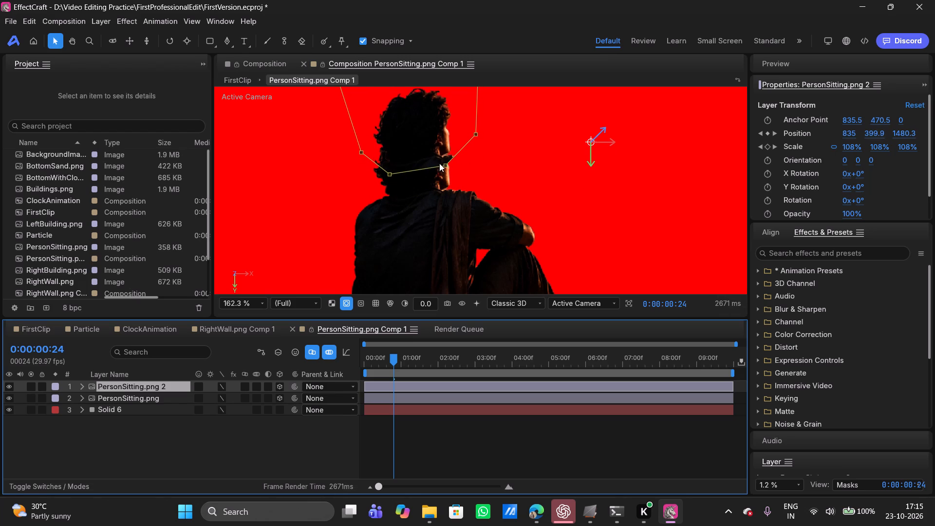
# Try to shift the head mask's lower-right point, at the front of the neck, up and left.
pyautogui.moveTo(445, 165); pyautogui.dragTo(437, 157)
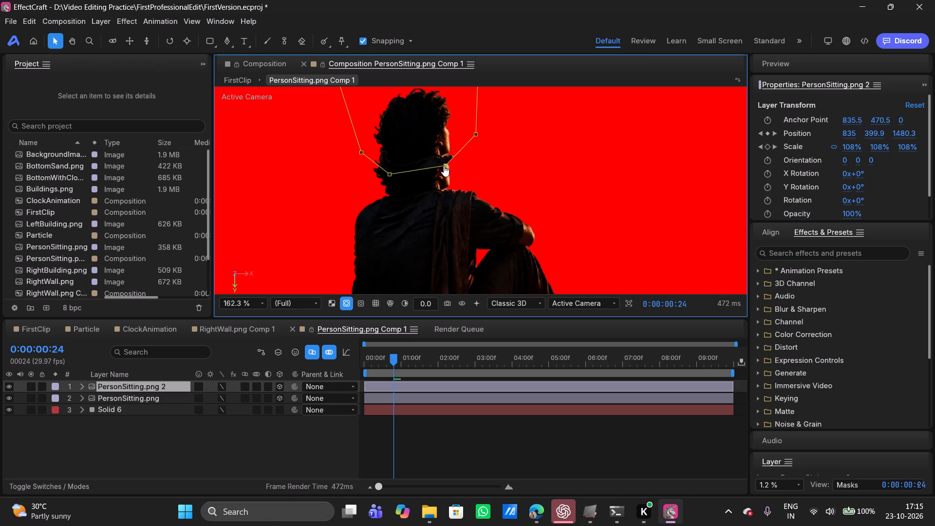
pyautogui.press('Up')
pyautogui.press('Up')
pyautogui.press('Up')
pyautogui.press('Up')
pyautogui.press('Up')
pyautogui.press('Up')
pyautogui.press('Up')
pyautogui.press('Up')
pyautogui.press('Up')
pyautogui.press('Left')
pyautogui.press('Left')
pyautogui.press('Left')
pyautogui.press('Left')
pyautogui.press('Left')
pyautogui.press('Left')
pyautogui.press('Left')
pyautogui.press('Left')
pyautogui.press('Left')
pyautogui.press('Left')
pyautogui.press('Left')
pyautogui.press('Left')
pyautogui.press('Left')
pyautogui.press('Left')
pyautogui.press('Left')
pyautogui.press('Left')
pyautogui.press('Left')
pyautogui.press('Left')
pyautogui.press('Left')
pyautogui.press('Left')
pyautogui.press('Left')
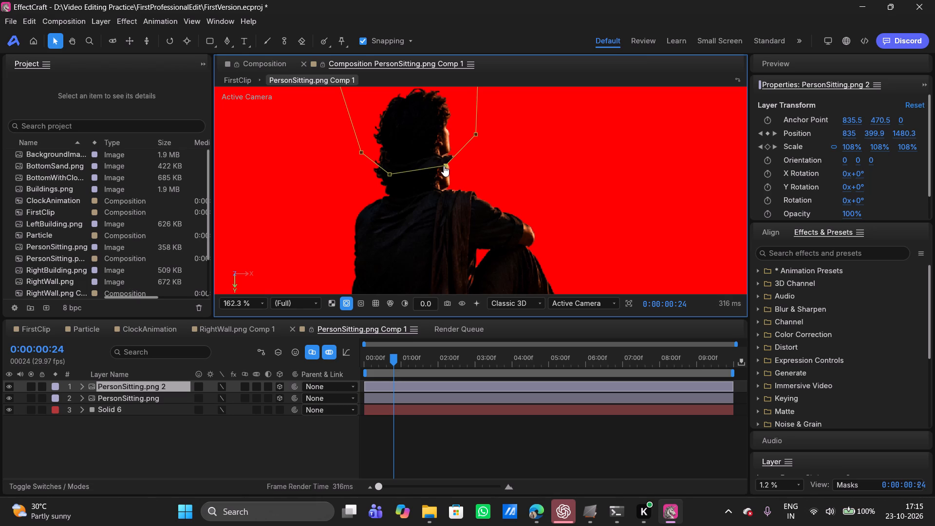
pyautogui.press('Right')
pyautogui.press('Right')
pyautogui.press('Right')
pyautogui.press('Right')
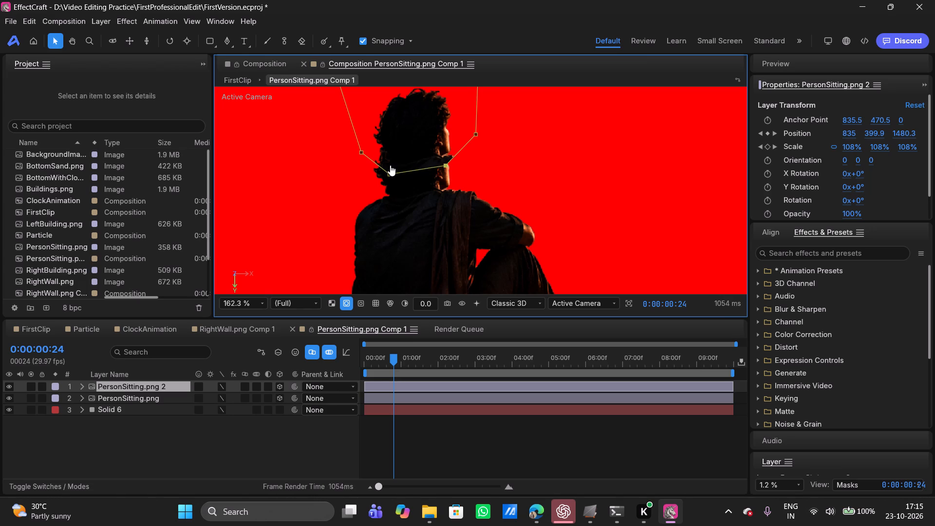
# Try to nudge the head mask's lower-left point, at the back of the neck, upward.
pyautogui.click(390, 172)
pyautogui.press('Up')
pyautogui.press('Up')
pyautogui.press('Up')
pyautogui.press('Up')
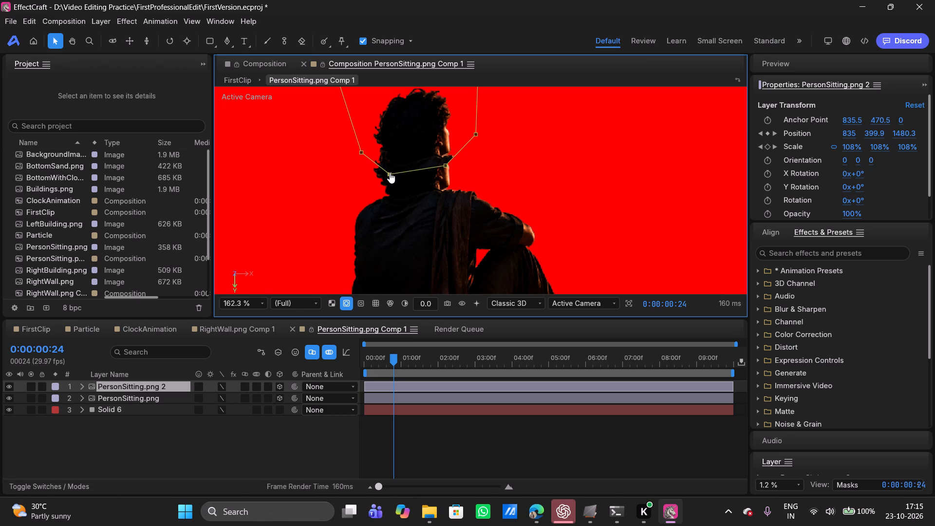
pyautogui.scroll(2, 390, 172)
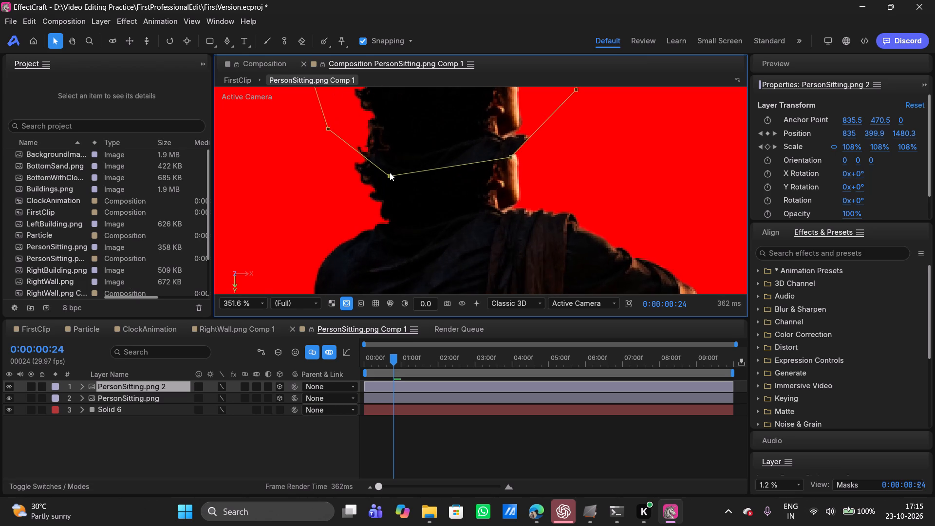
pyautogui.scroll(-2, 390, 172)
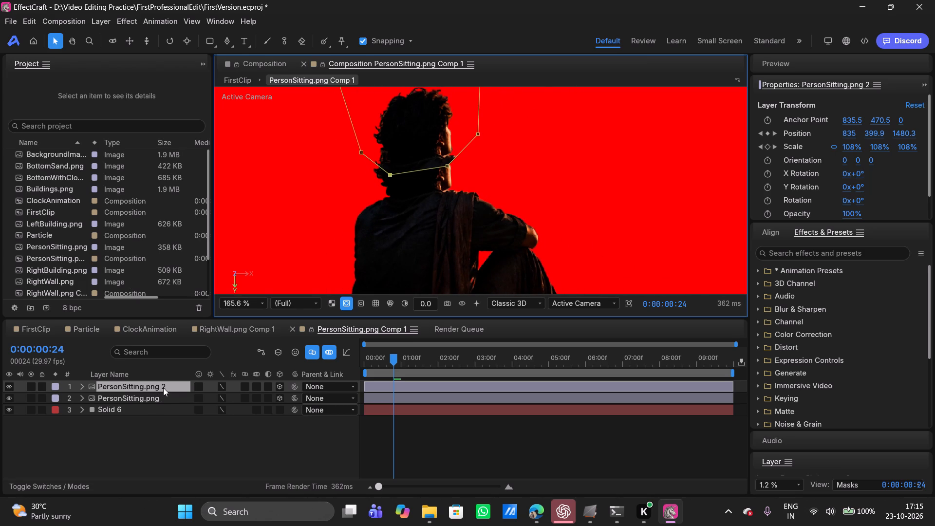
# Delete the duplicate PersonSitting.png 2 layer along with its head mask.
pyautogui.press('Delete')
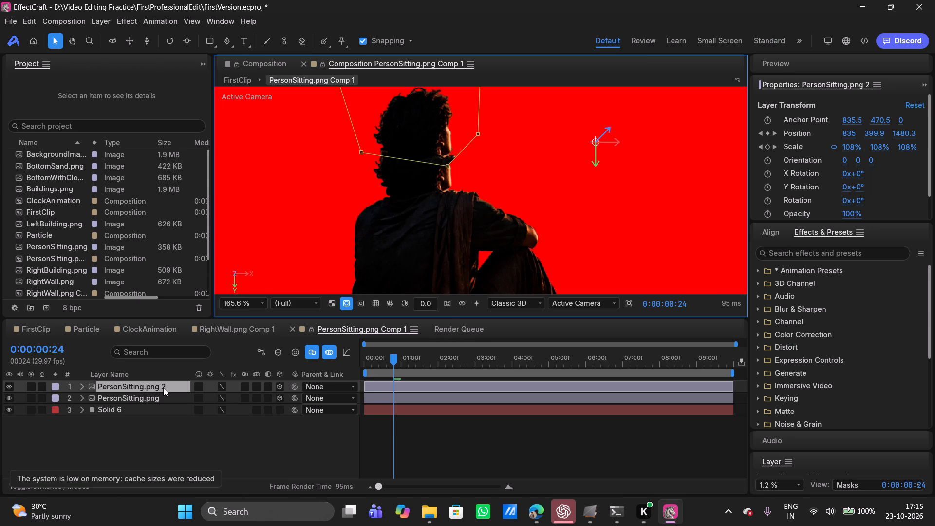
pyautogui.press('Delete')
# Draw a closed Pen tool mask around the sitting person's head, following the collar line at the neck, on the PersonSitting.png layer.
pyautogui.click(149, 388)
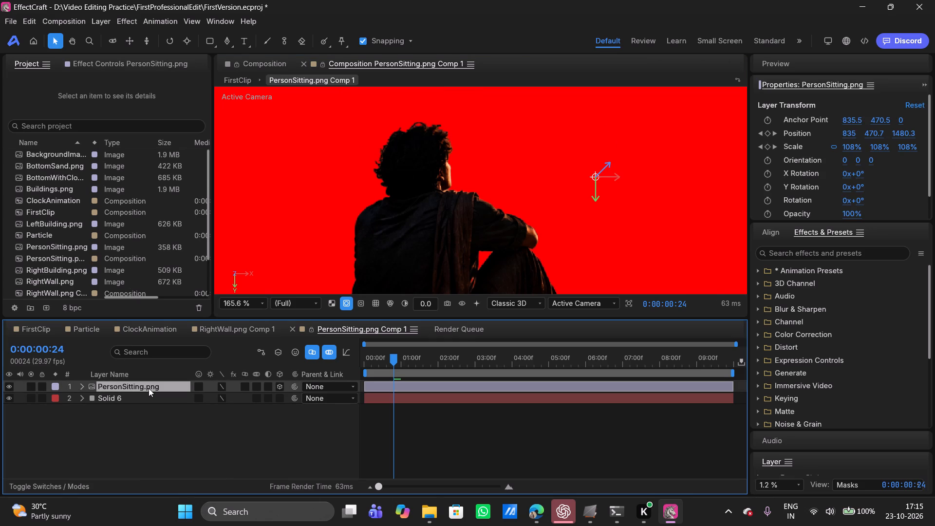
pyautogui.click(160, 396)
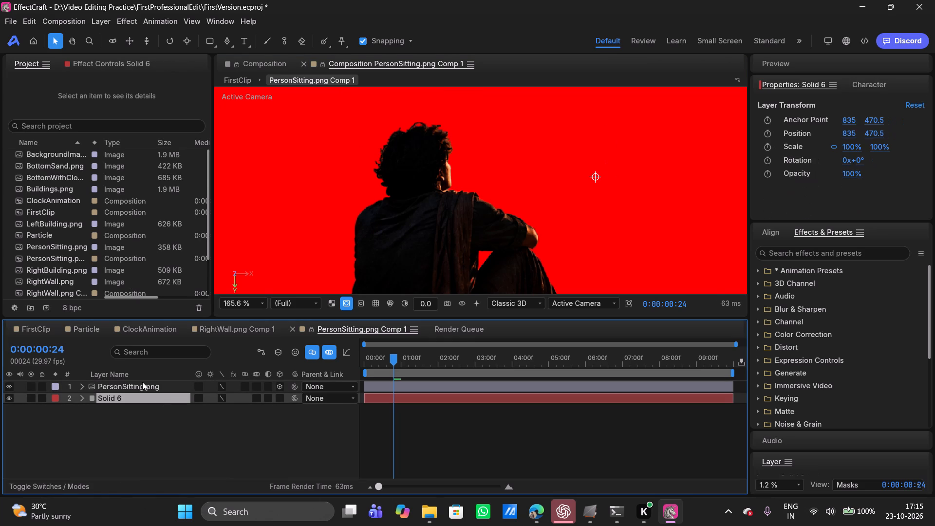
pyautogui.click(142, 382)
pyautogui.scroll(1, 441, 165)
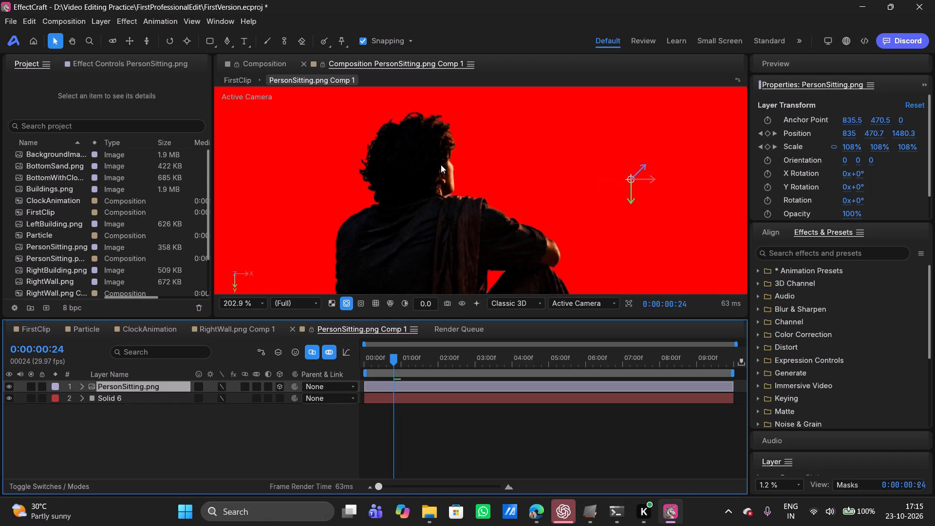
pyautogui.scroll(1, 441, 165)
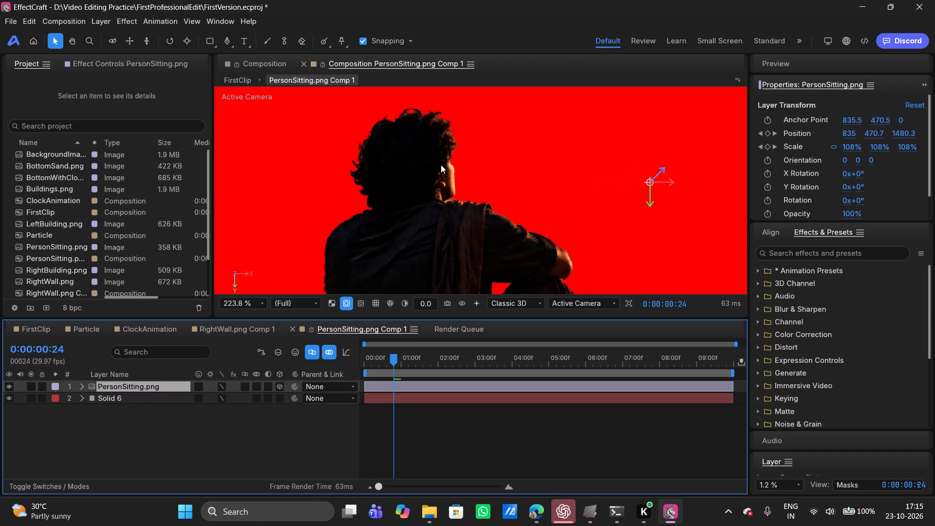
pyautogui.scroll(1, 441, 165)
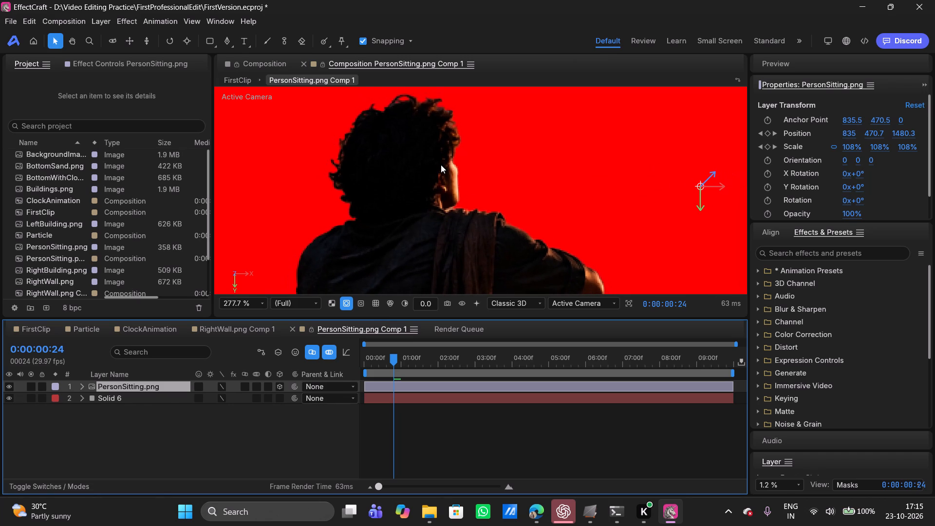
pyautogui.click(228, 41)
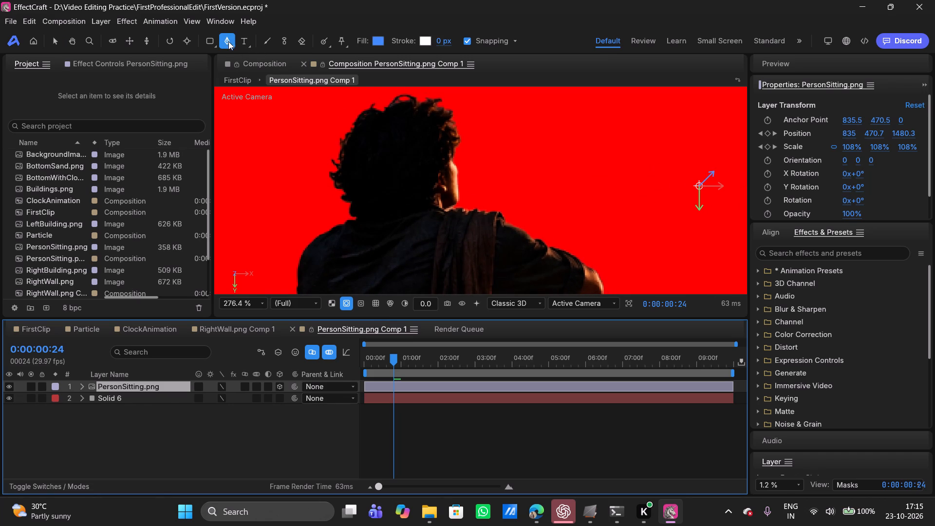
pyautogui.click(346, 99)
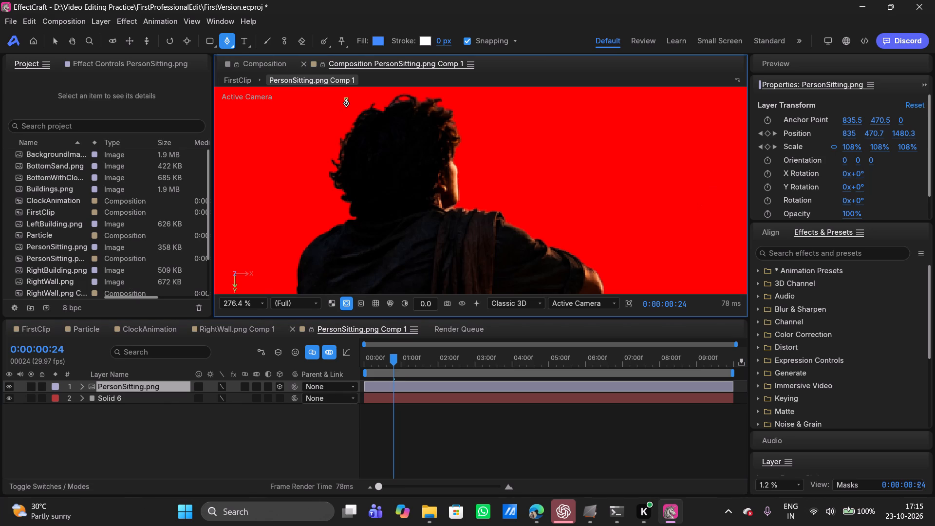
pyautogui.click(430, 87)
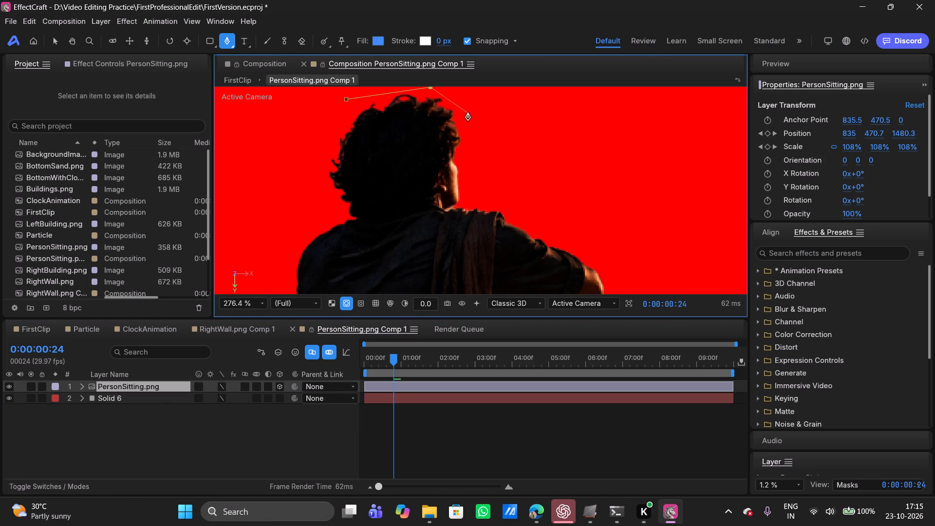
pyautogui.click(467, 116)
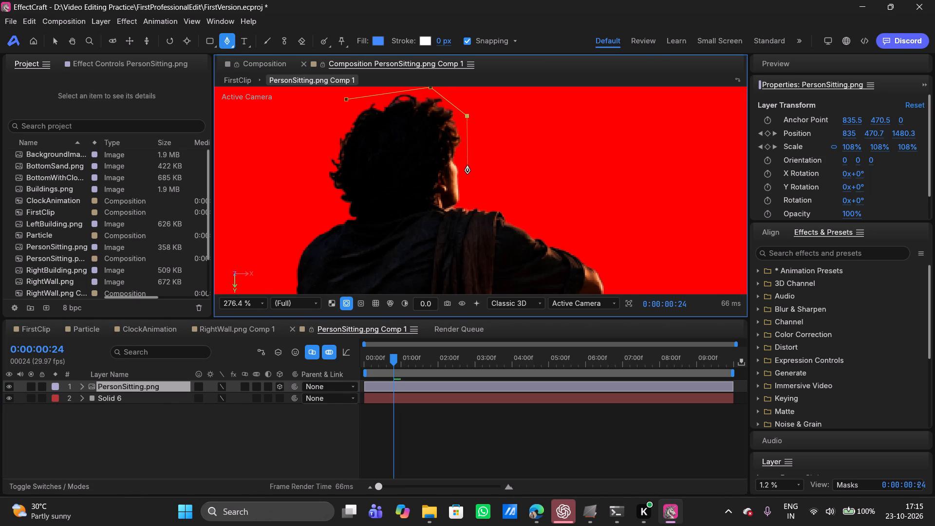
pyautogui.click(467, 166)
pyautogui.click(467, 200)
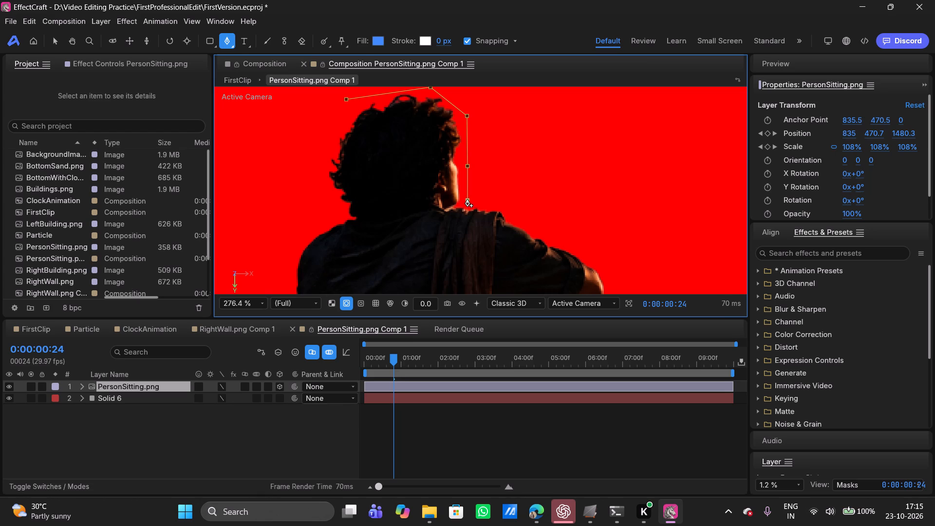
pyautogui.click(445, 215)
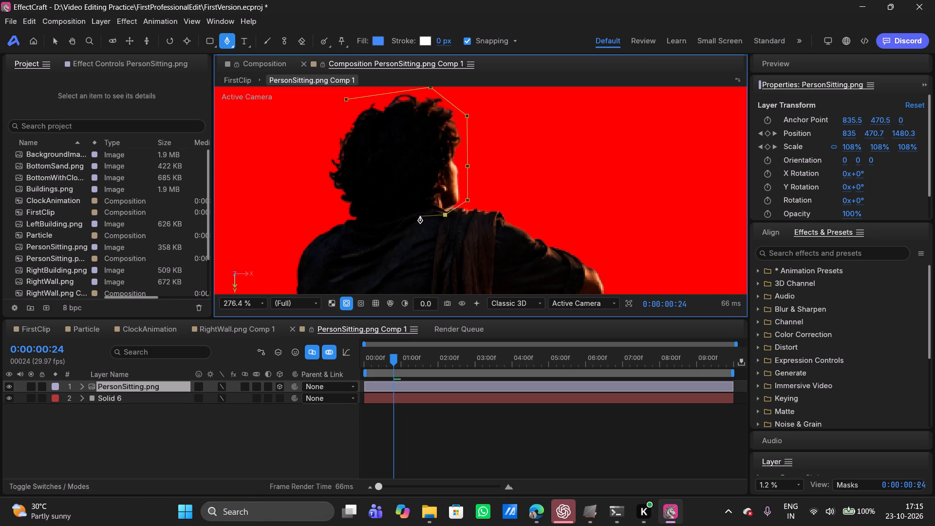
pyautogui.click(416, 214)
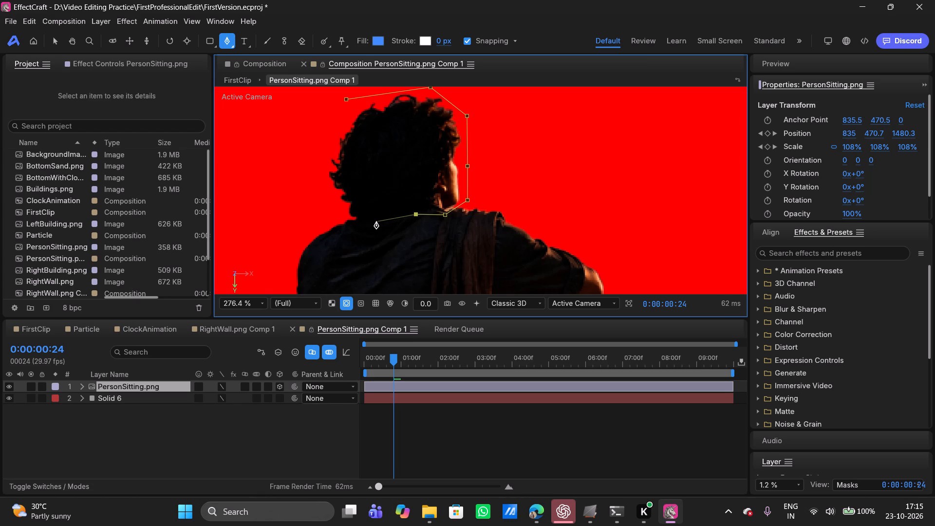
pyautogui.click(376, 222)
pyautogui.click(350, 219)
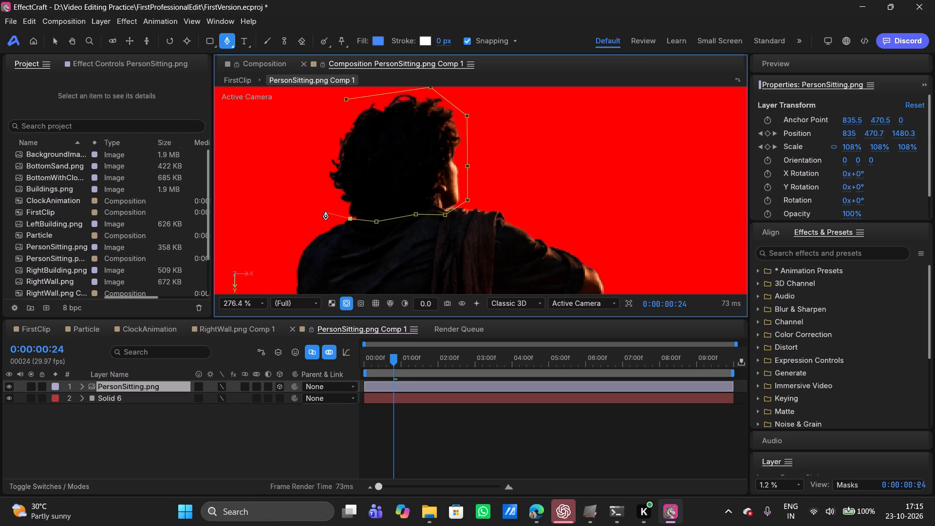
pyautogui.click(324, 204)
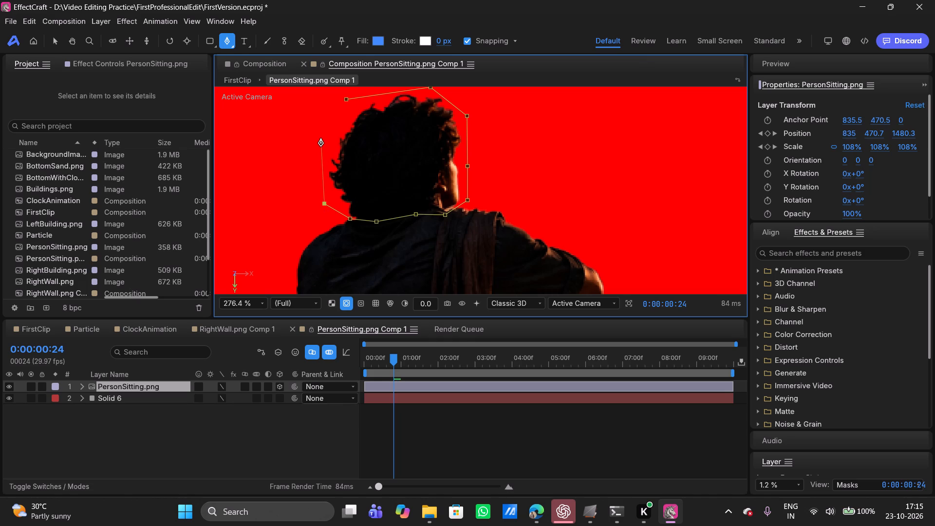
pyautogui.click(321, 139)
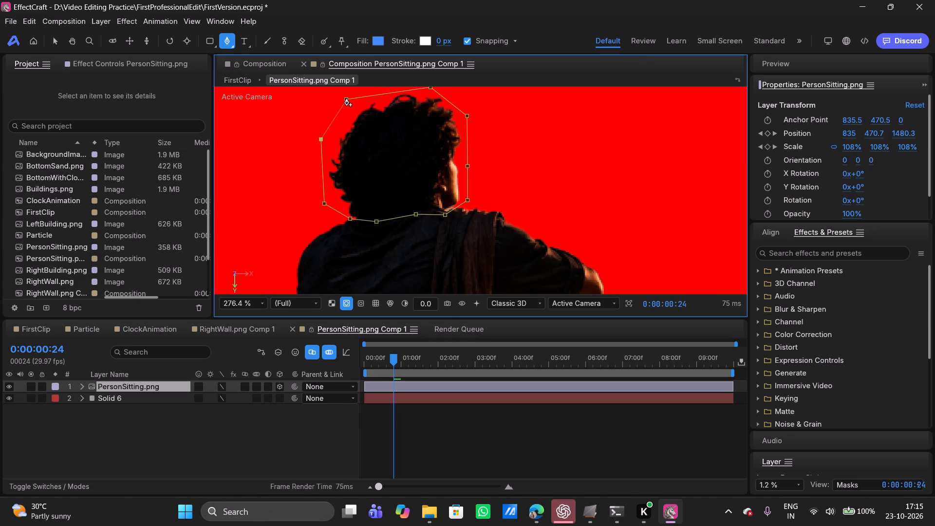
pyautogui.click(345, 99)
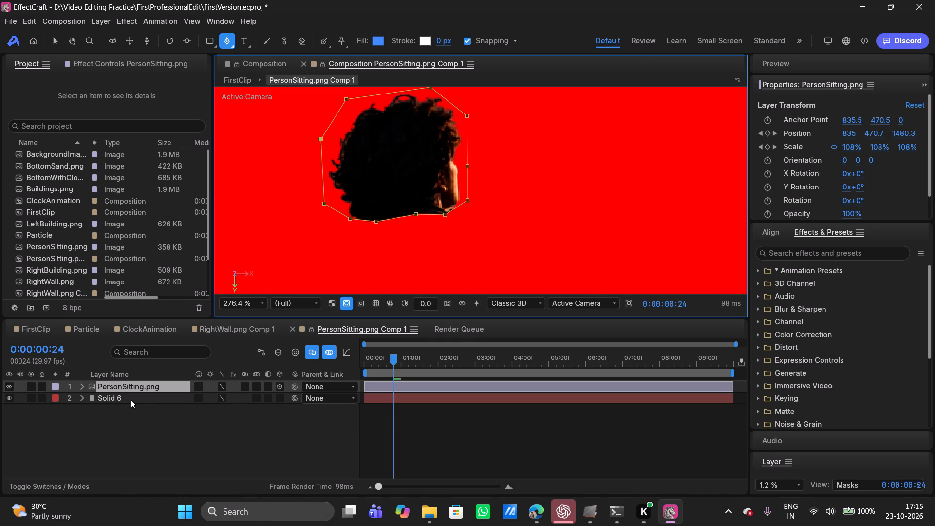
# Duplicate the head-masked PersonSitting.png layer.
pyautogui.click(141, 387)
pyautogui.hotkey('ctrl', 'd')
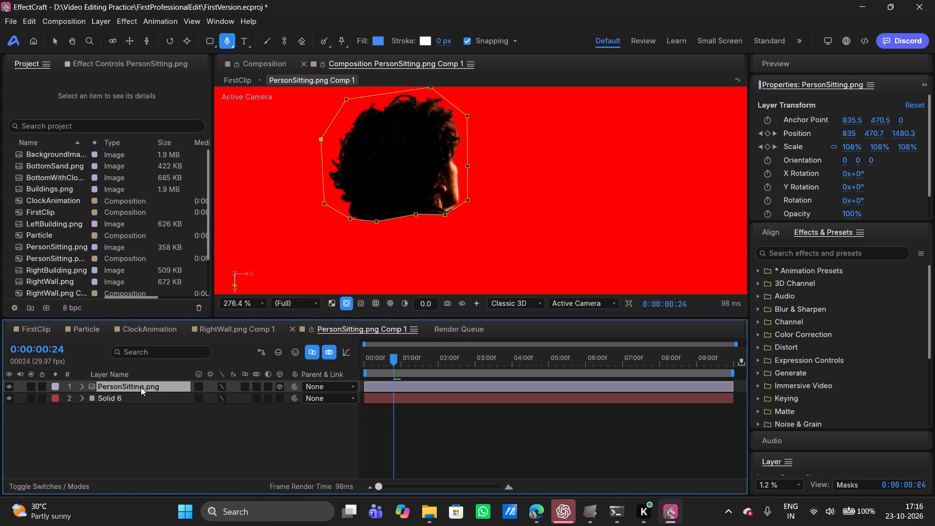
# Set Mask 1 of the duplicate PersonSitting.png 2 layer to Subtract mode.
pyautogui.click(83, 384)
pyautogui.click(88, 397)
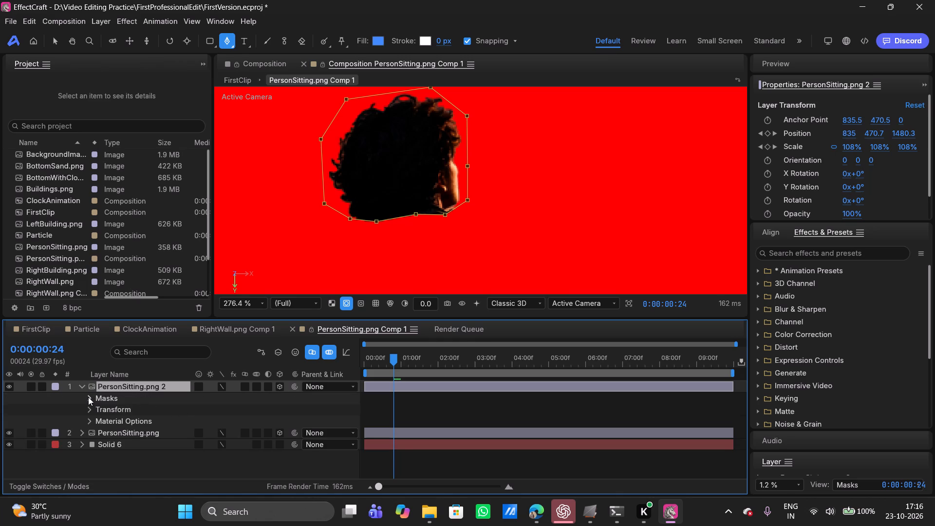
pyautogui.click(231, 412)
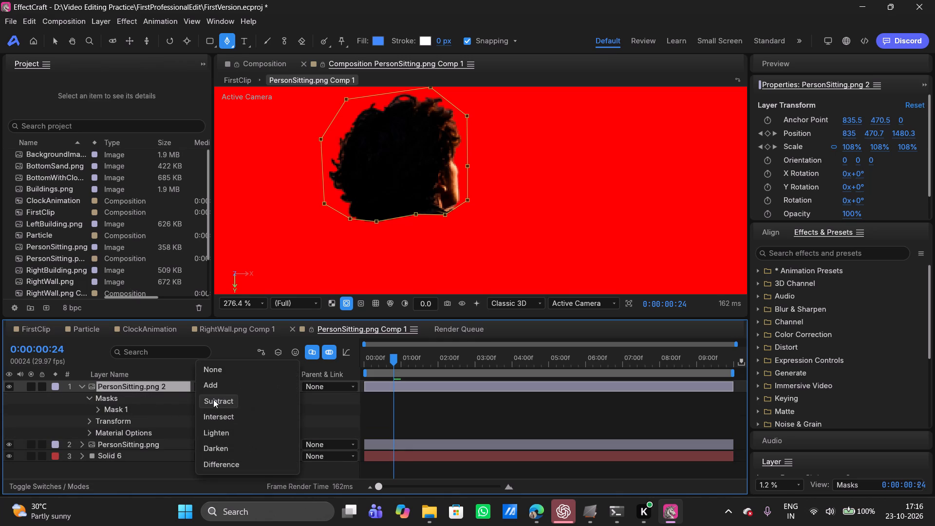
pyautogui.click(213, 400)
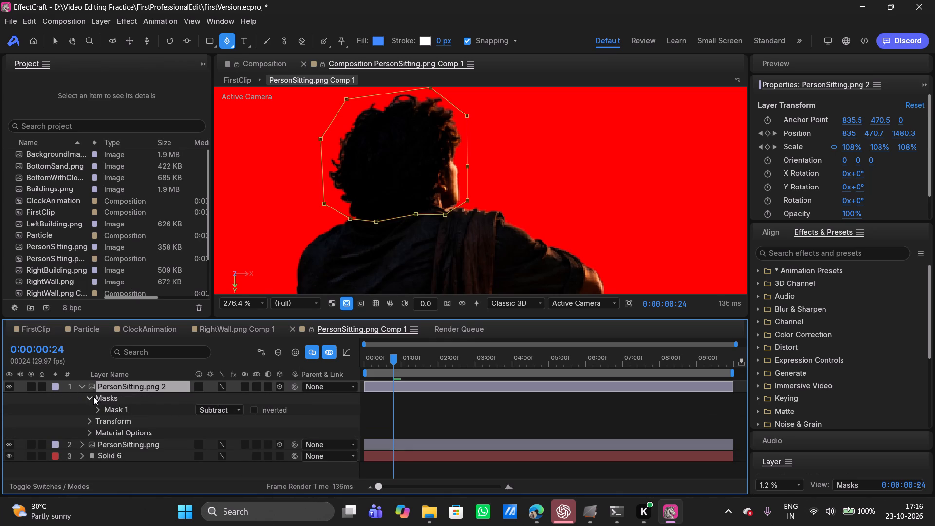
pyautogui.click(89, 396)
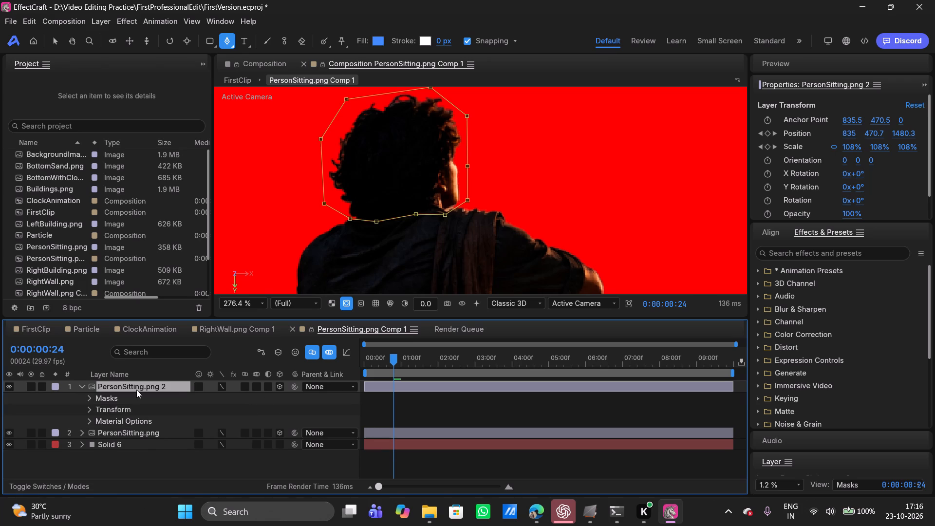
pyautogui.click(110, 433)
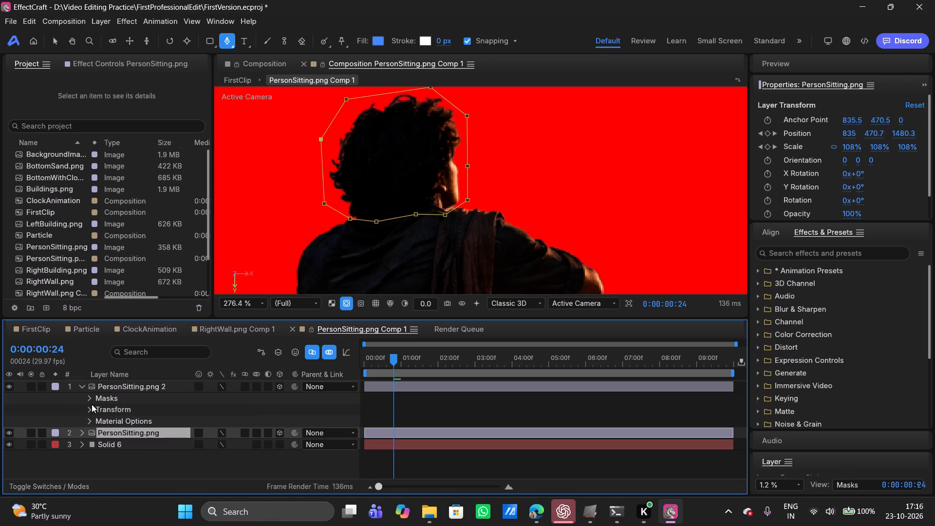
pyautogui.click(82, 386)
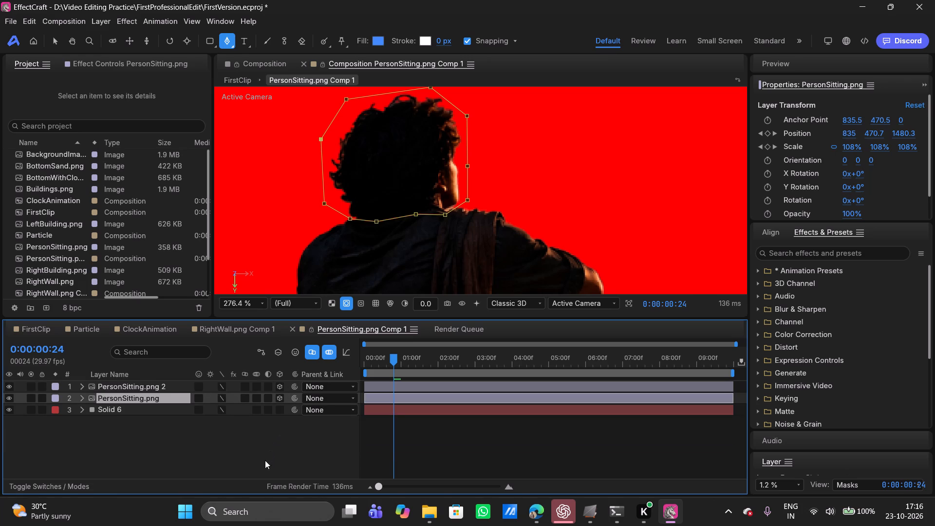
pyautogui.click(265, 460)
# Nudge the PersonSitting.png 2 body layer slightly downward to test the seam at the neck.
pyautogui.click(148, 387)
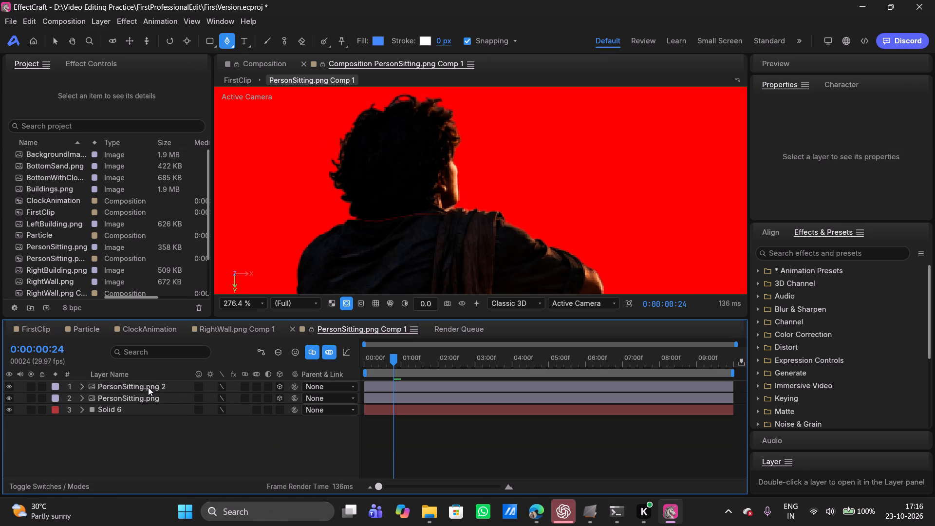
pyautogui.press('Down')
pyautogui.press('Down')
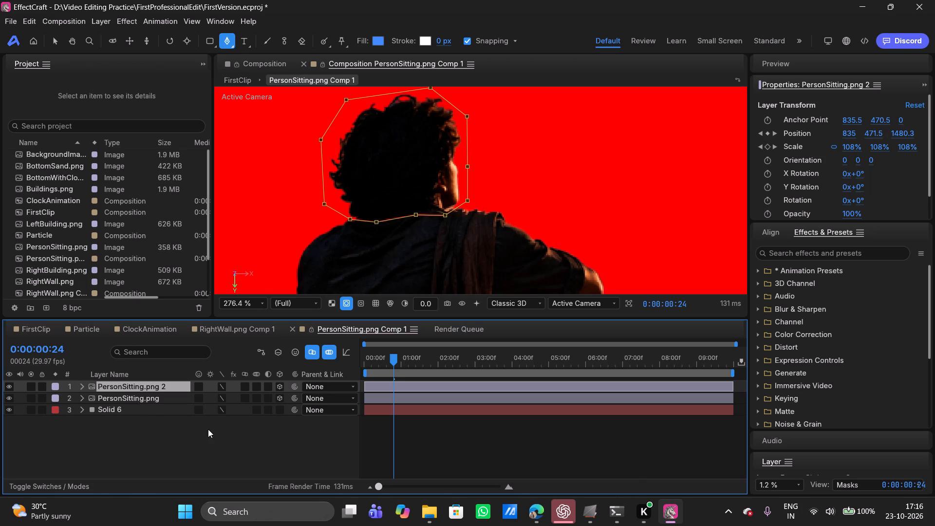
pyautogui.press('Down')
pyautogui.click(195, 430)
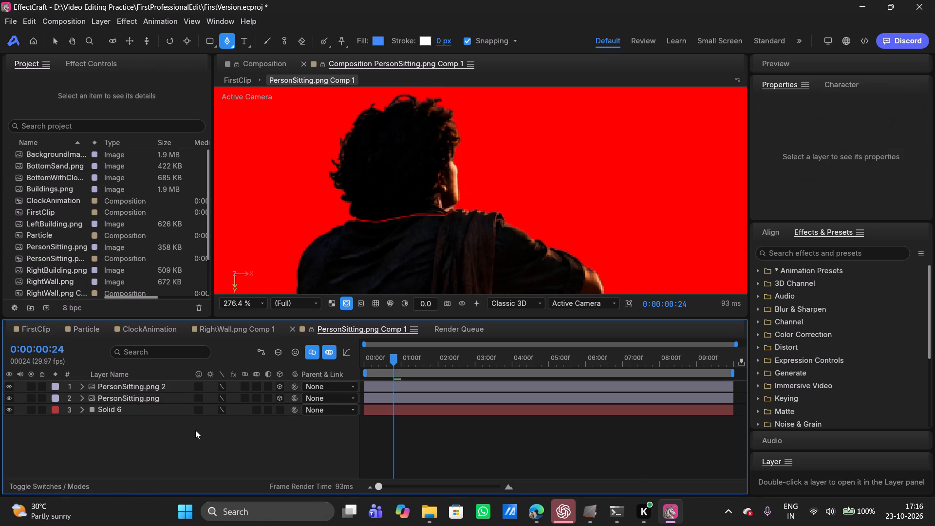
# Nudge the PersonSitting.png 2 body layer up to a Y position of 469.3 so it overlaps the head at the neck.
pyautogui.click(153, 386)
pyautogui.press('Up')
pyautogui.press('Up')
pyautogui.press('Up')
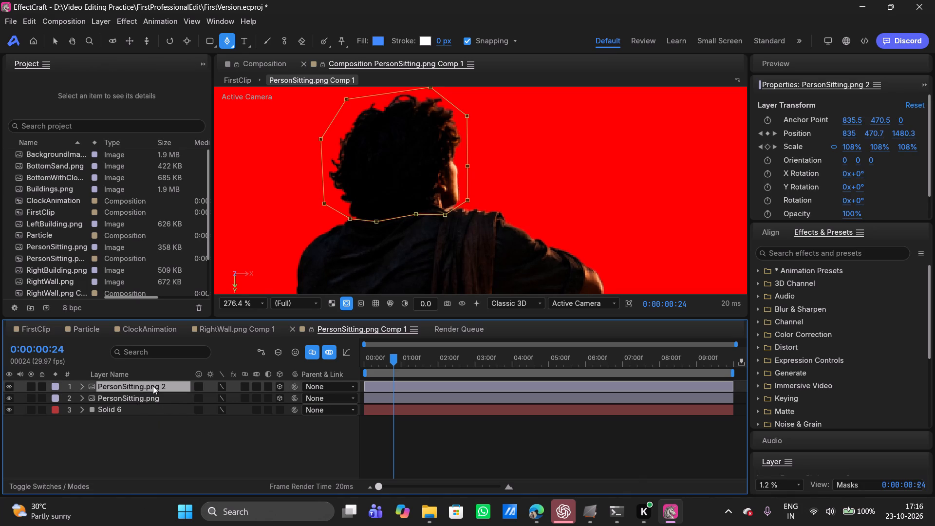
pyautogui.press('Up')
pyautogui.press('Up')
pyautogui.press('Up')
pyautogui.press('Up')
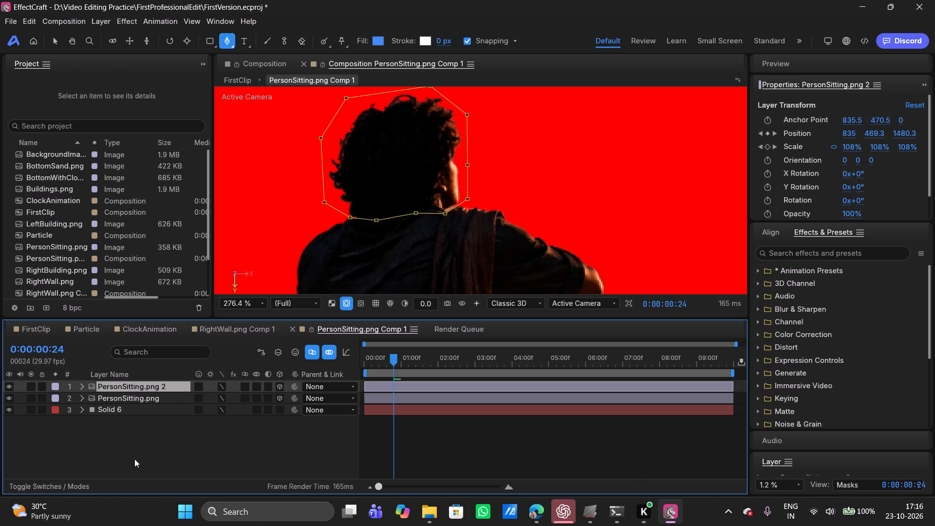
pyautogui.click(134, 459)
# Place Puppet pins in a line down the head from the crown to the neck with the PersonSitting.png 2 layer selected.
pyautogui.click(155, 387)
pyautogui.click(341, 41)
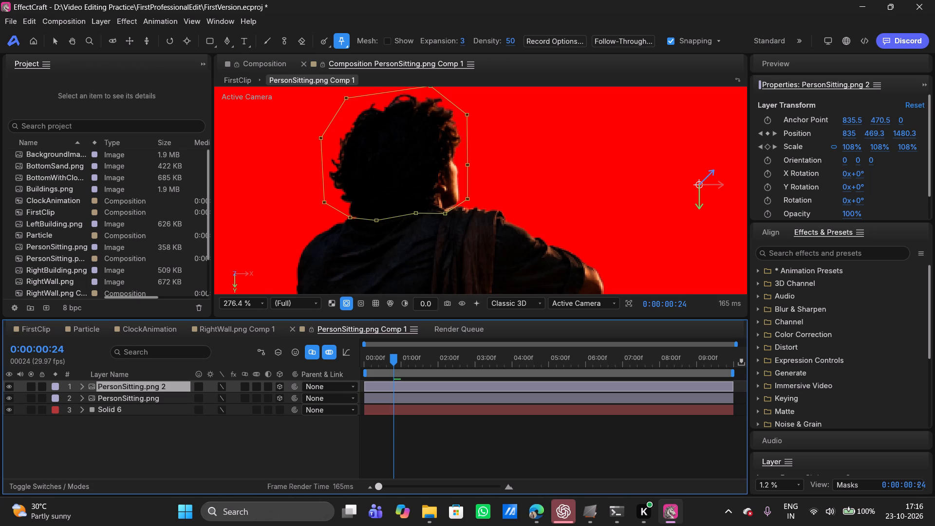
pyautogui.click(411, 115)
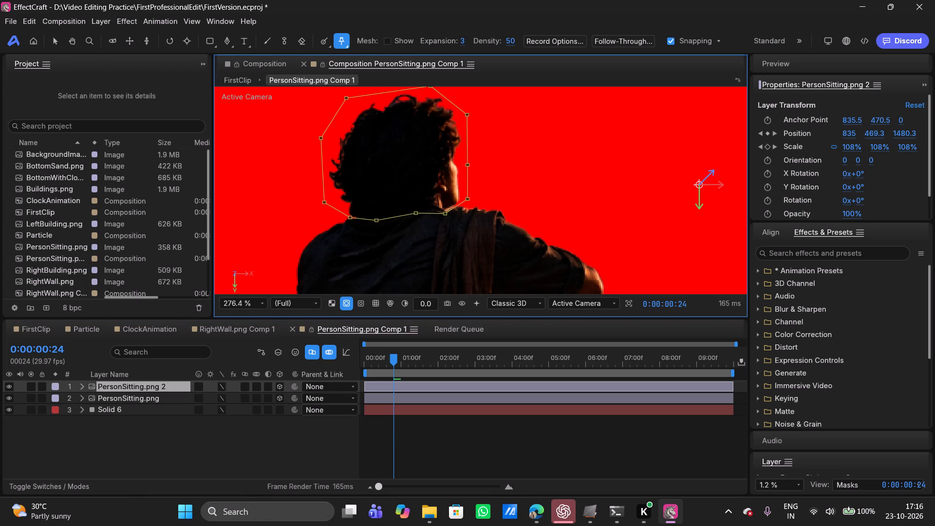
pyautogui.click(400, 143)
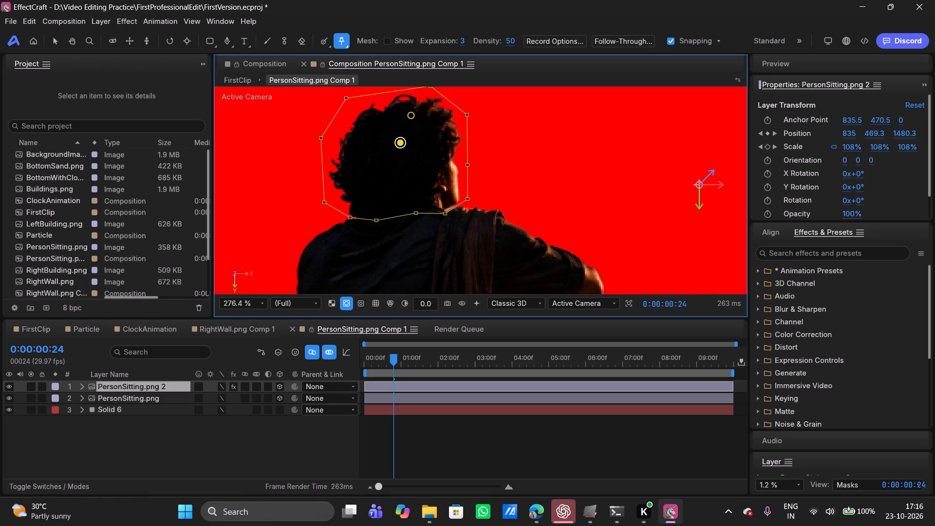
pyautogui.click(394, 178)
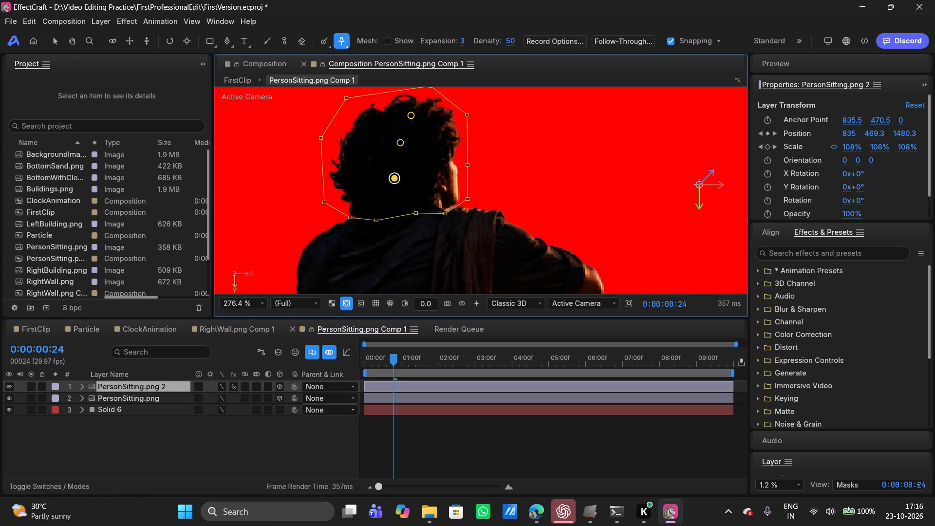
pyautogui.click(395, 206)
# Move the current time to the start of the composition at 0:00:00:00.
pyautogui.moveTo(393, 361); pyautogui.dragTo(352, 358)
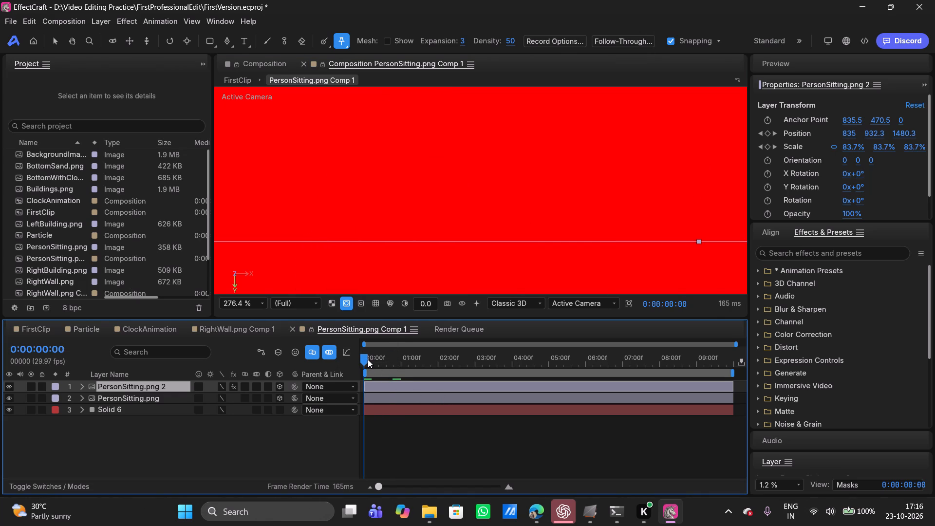
# Scrub through the first second of the composition and set the current time to 0:00:00:16.
pyautogui.moveTo(365, 359); pyautogui.dragTo(391, 360)
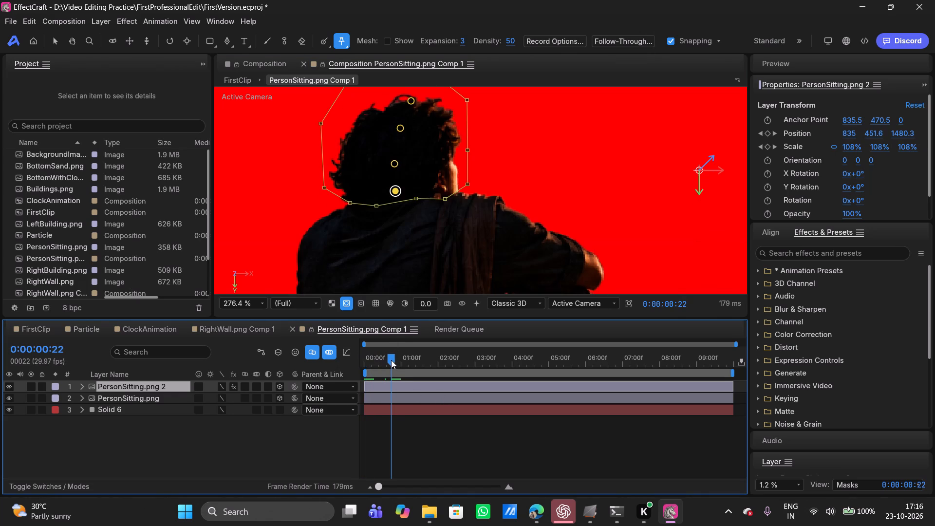
pyautogui.moveTo(391, 360); pyautogui.dragTo(381, 360)
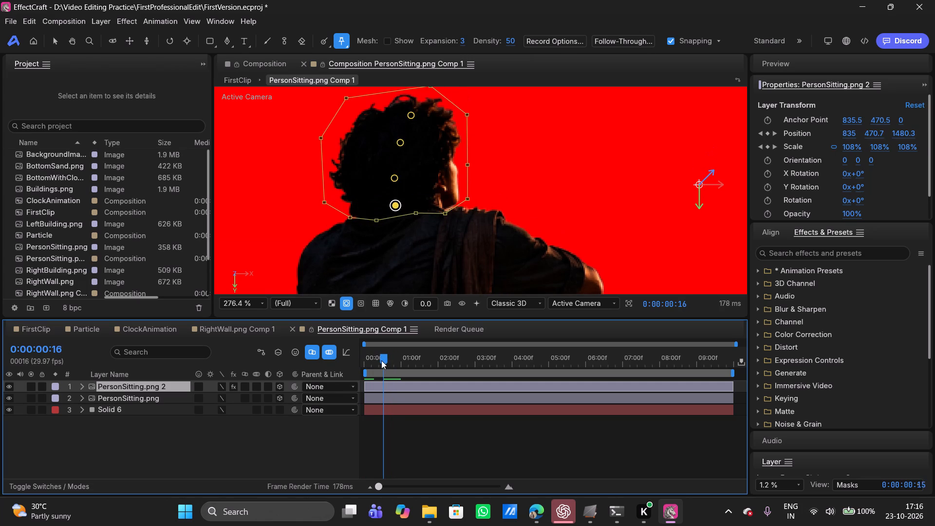
pyautogui.moveTo(381, 360); pyautogui.dragTo(389, 359)
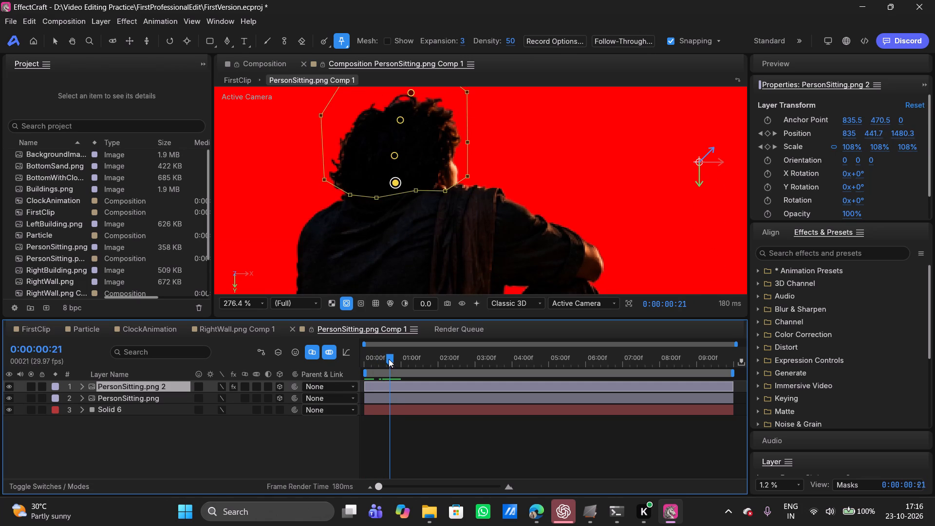
pyautogui.moveTo(389, 359); pyautogui.dragTo(386, 359)
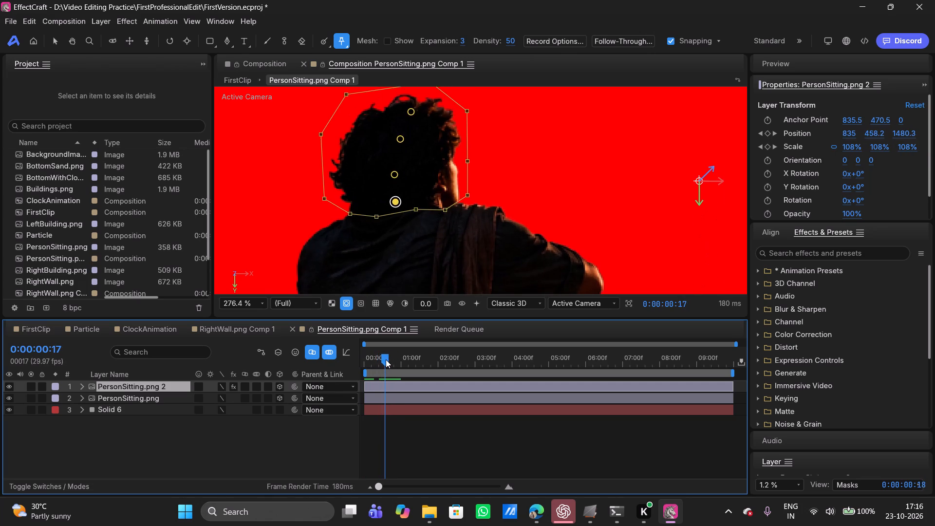
pyautogui.moveTo(386, 359); pyautogui.dragTo(393, 357)
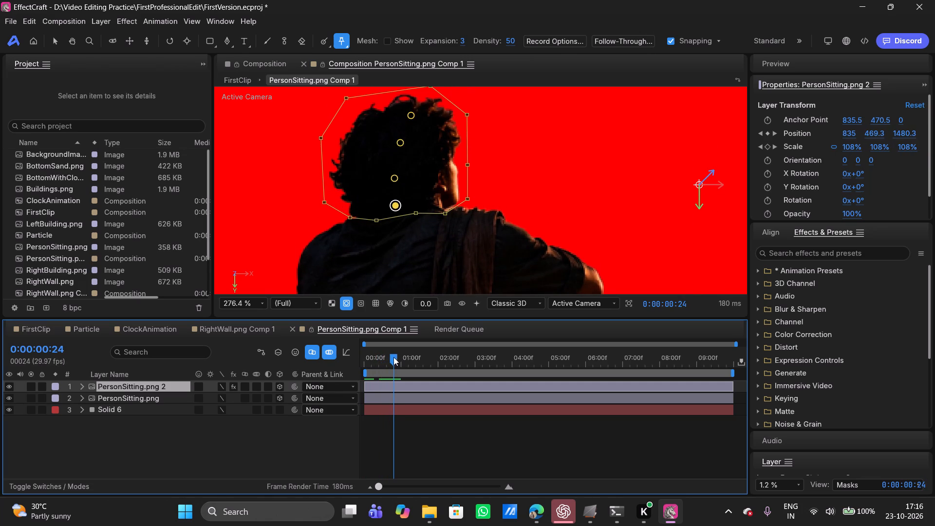
pyautogui.moveTo(393, 357); pyautogui.dragTo(387, 357)
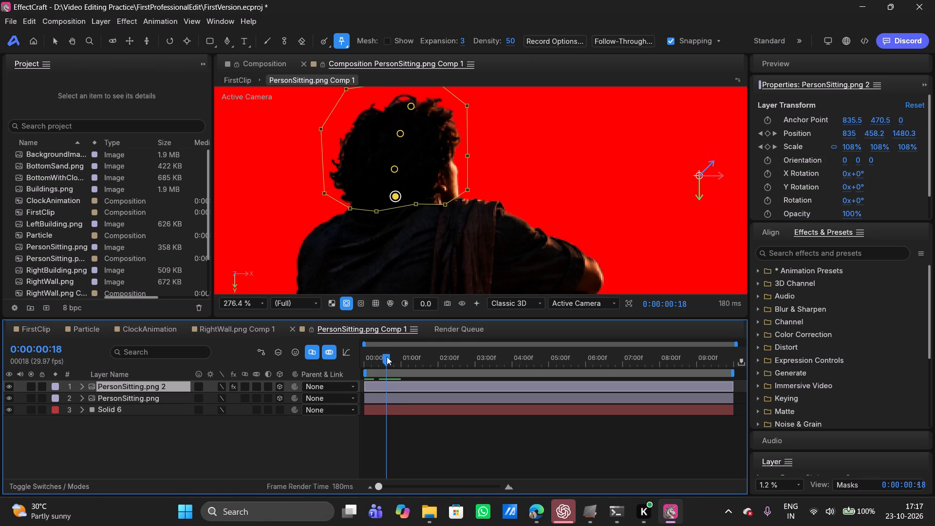
pyautogui.moveTo(387, 357); pyautogui.dragTo(385, 357)
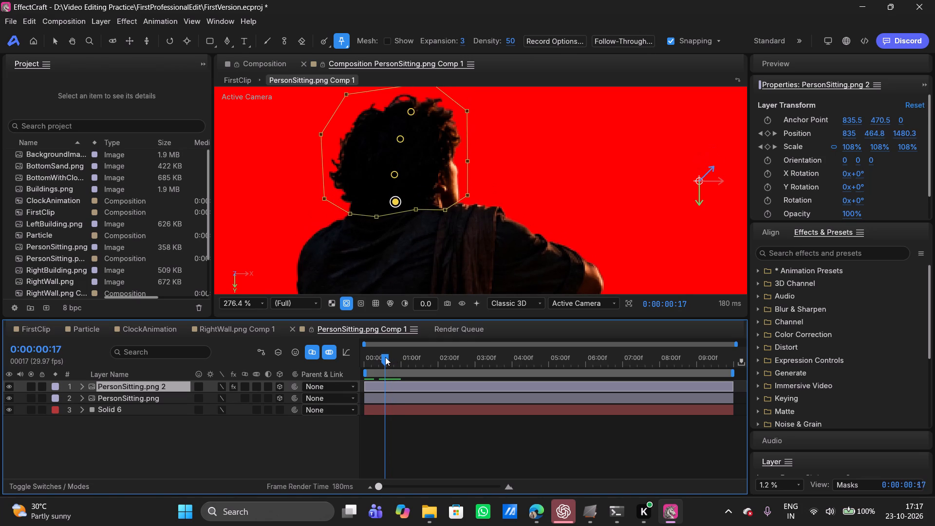
pyautogui.moveTo(385, 357); pyautogui.dragTo(384, 357)
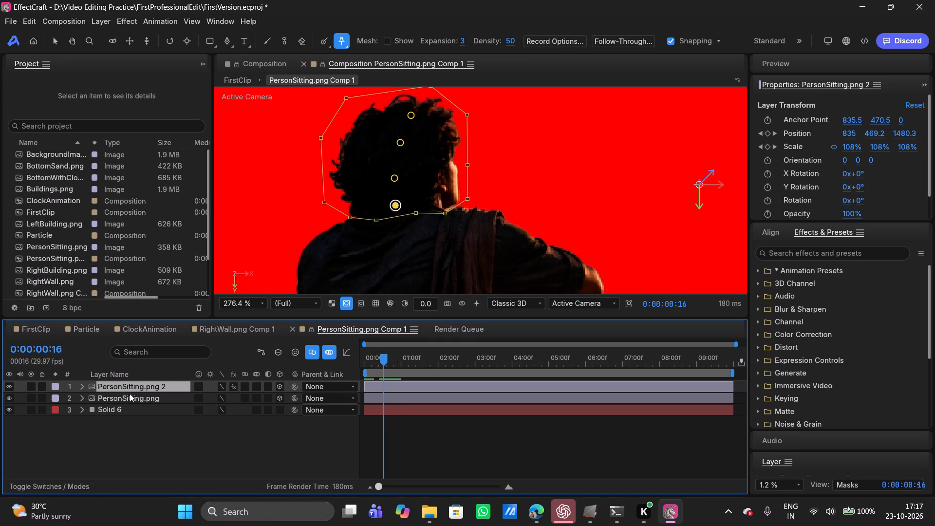
# Compare the two PersonSitting layers and undo the four Puppet pins placed on the head of PersonSitting.png 2.
pyautogui.click(121, 398)
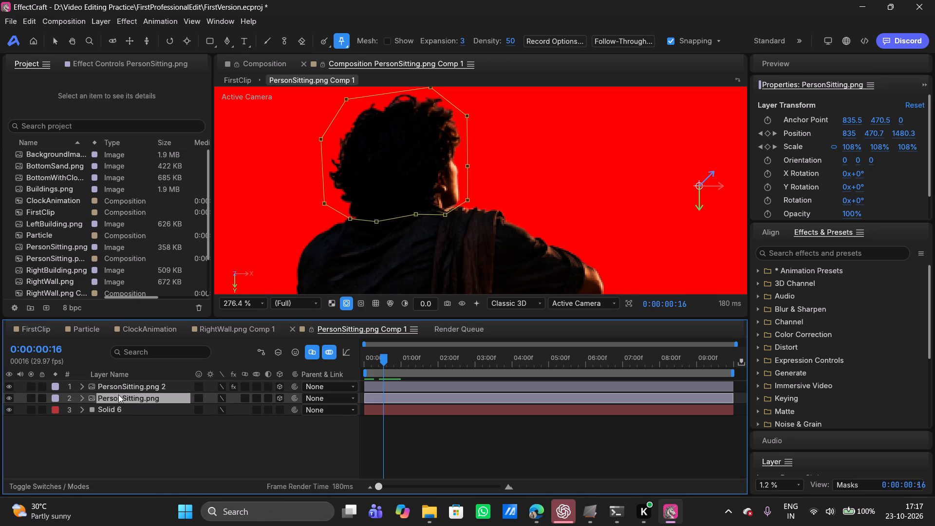
pyautogui.click(127, 389)
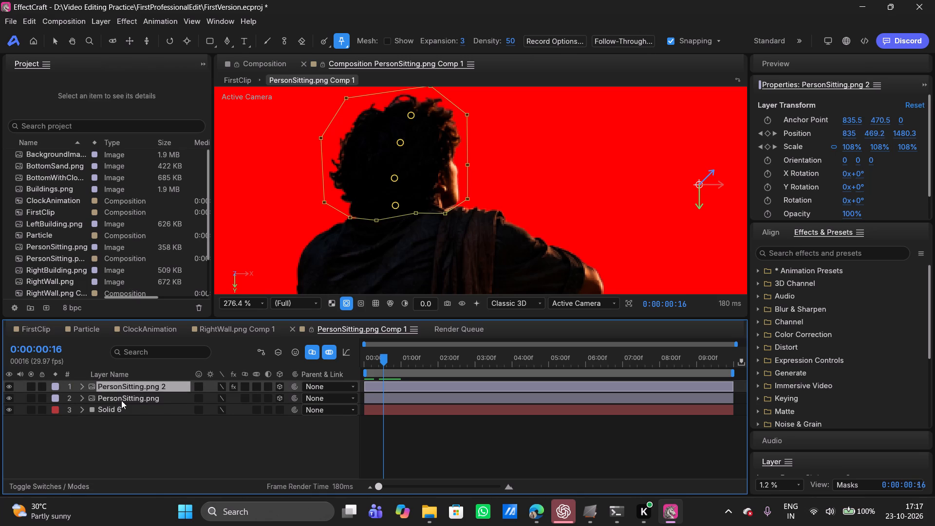
pyautogui.click(121, 399)
pyautogui.click(122, 385)
pyautogui.hotkey('ctrl', 'z')
pyautogui.hotkey('ctrl', 'z')
pyautogui.hotkey('ctrl', 'z')
pyautogui.hotkey('ctrl', 'z')
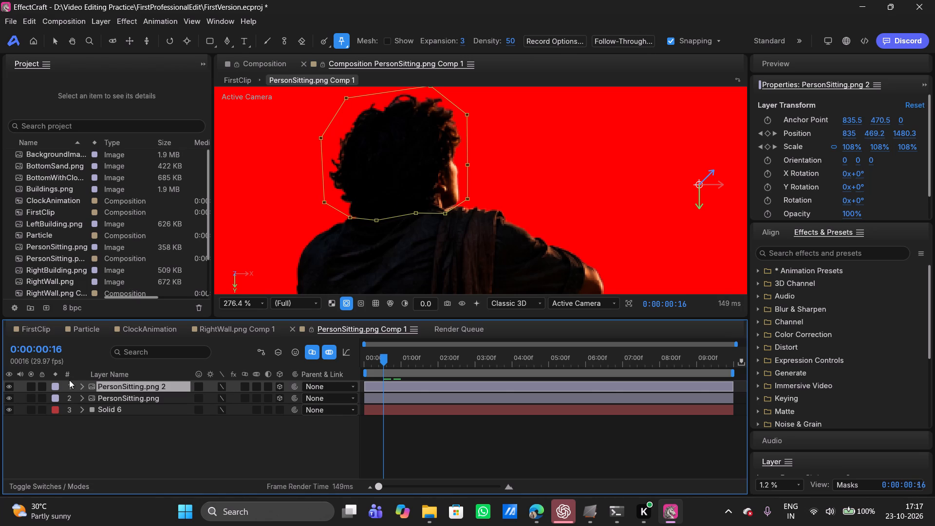
# Set the mode of Mask 1 on the PersonSitting.png 2 layer to Add.
pyautogui.click(81, 385)
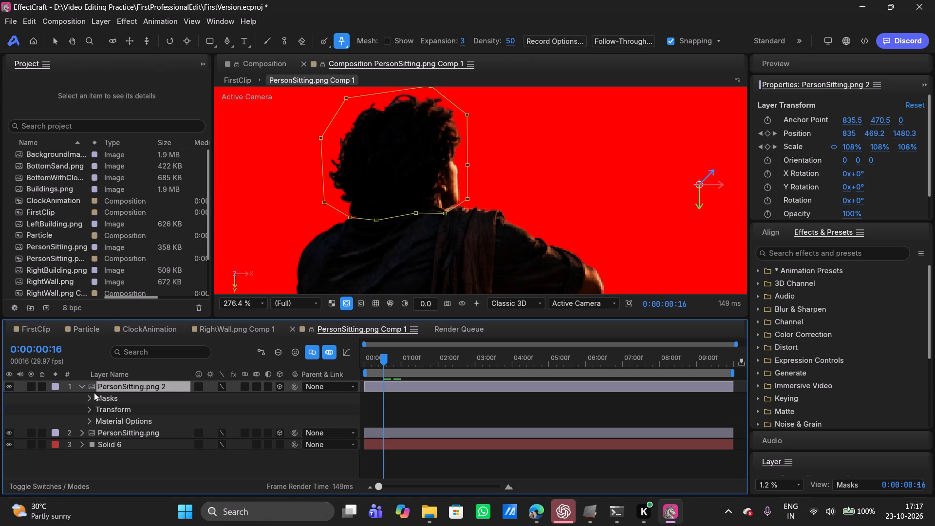
pyautogui.click(90, 397)
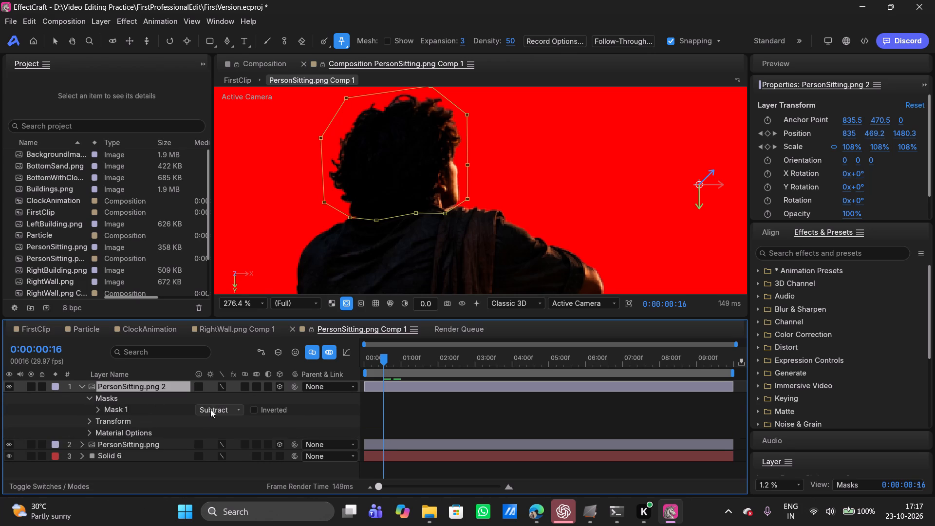
pyautogui.click(210, 409)
pyautogui.click(214, 385)
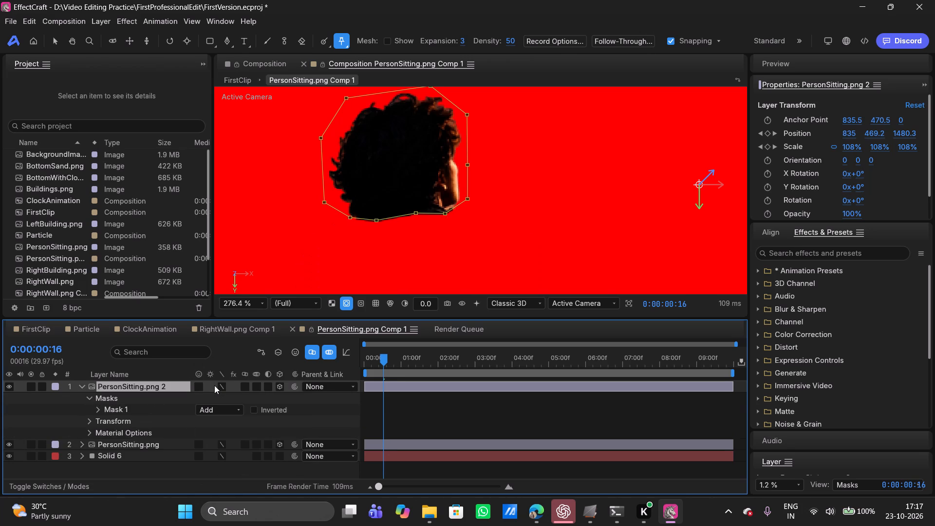
# Set the mode of Mask 1 on the PersonSitting.png layer to Subtract and collapse that layer's properties.
pyautogui.click(81, 446)
pyautogui.click(89, 458)
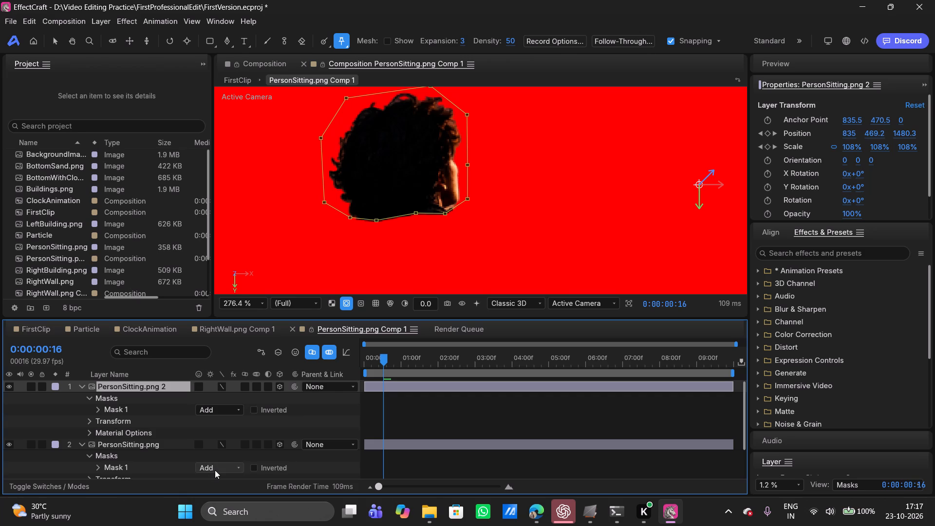
pyautogui.click(215, 470)
pyautogui.click(217, 400)
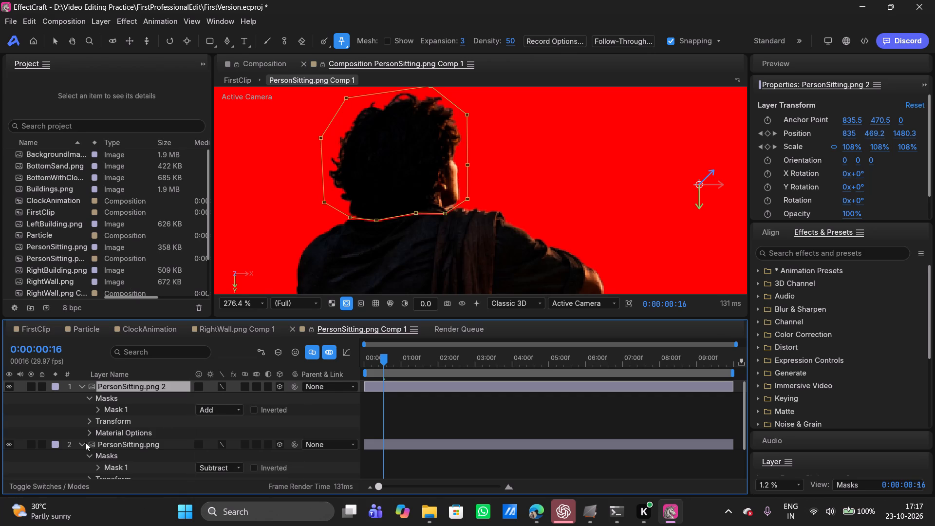
pyautogui.click(81, 443)
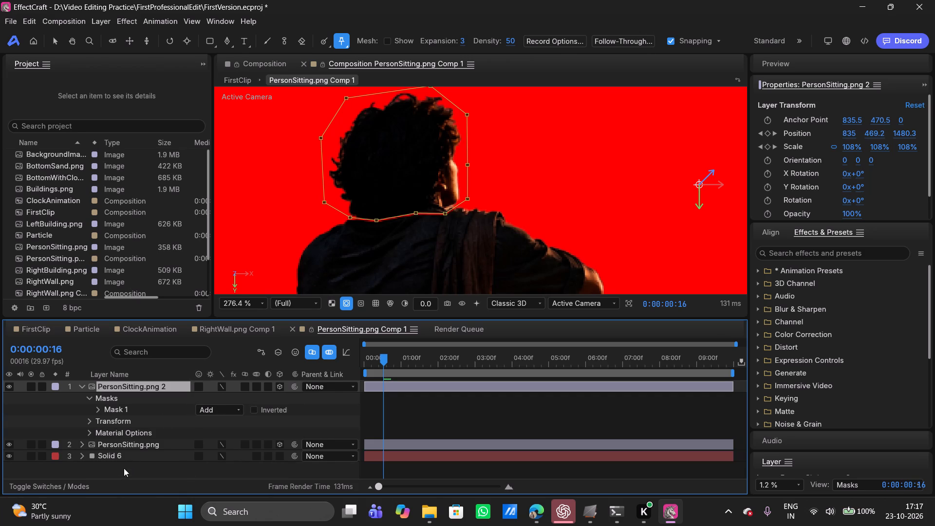
# Nudge the PersonSitting.png 2 head layer down to a Y position of 471.0 and deselect it to check the neck seam.
pyautogui.click(401, 382)
pyautogui.press('Down')
pyautogui.press('Down')
pyautogui.press('Down')
pyautogui.press('Down')
pyautogui.press('Down')
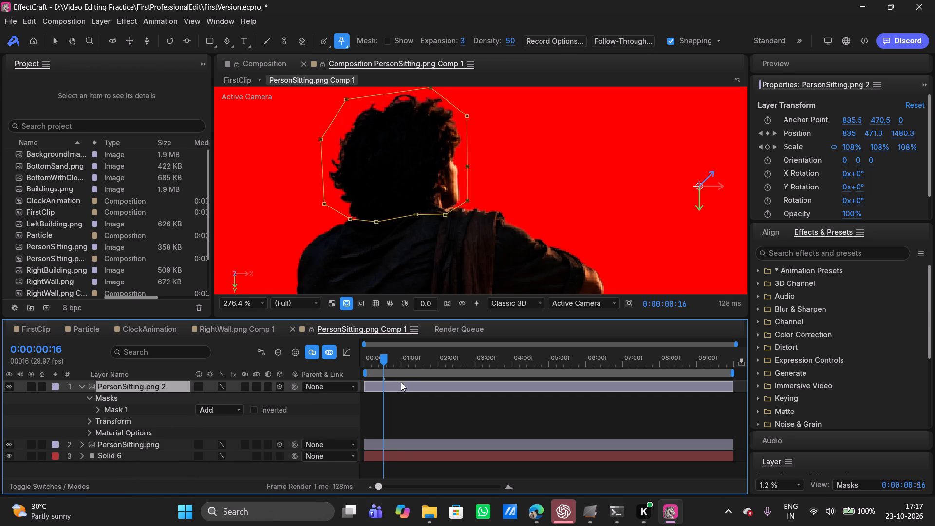
pyautogui.press('Down')
pyautogui.press('Up')
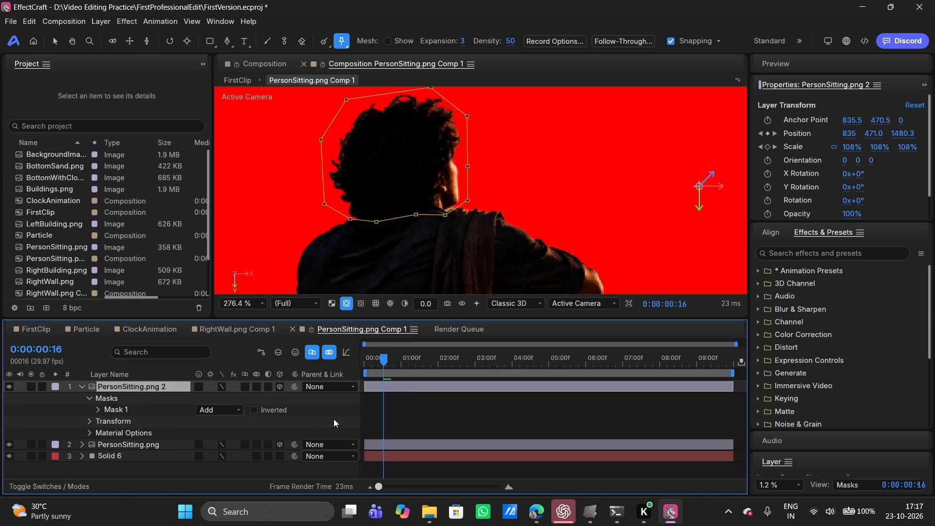
pyautogui.click(227, 472)
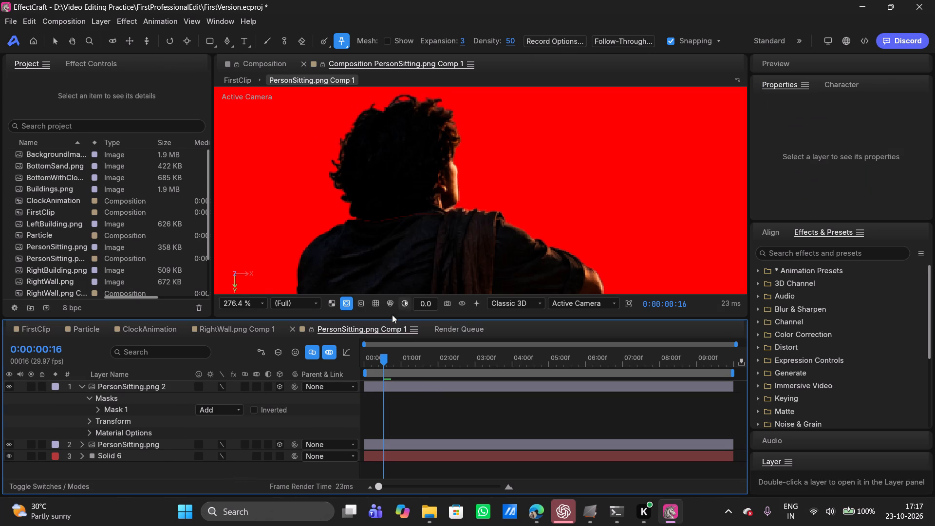
pyautogui.click(372, 395)
pyautogui.click(383, 393)
# Nudge the PersonSitting.png 2 head layer further down to a Y position of 472.1 so it overlaps the body at the neck.
pyautogui.click(396, 386)
pyautogui.press('Down')
pyautogui.press('Down')
pyautogui.press('Down')
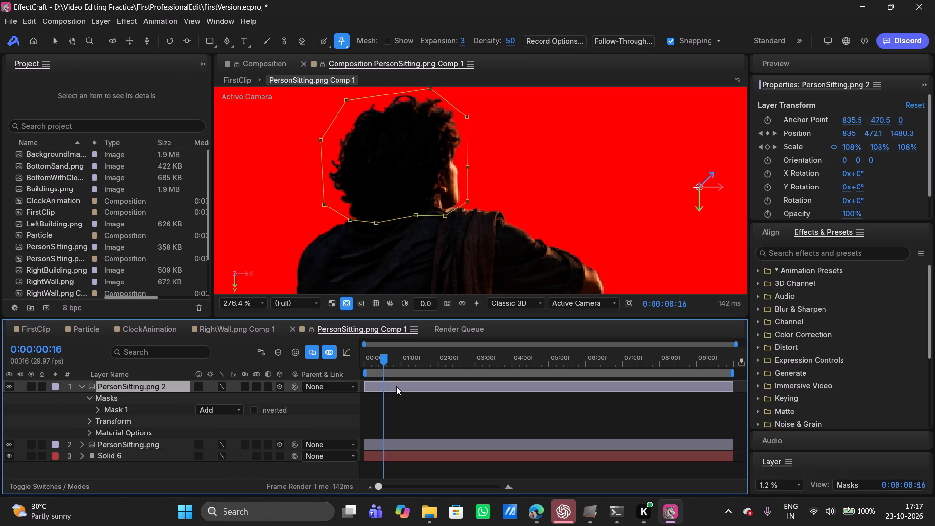
pyautogui.click(245, 468)
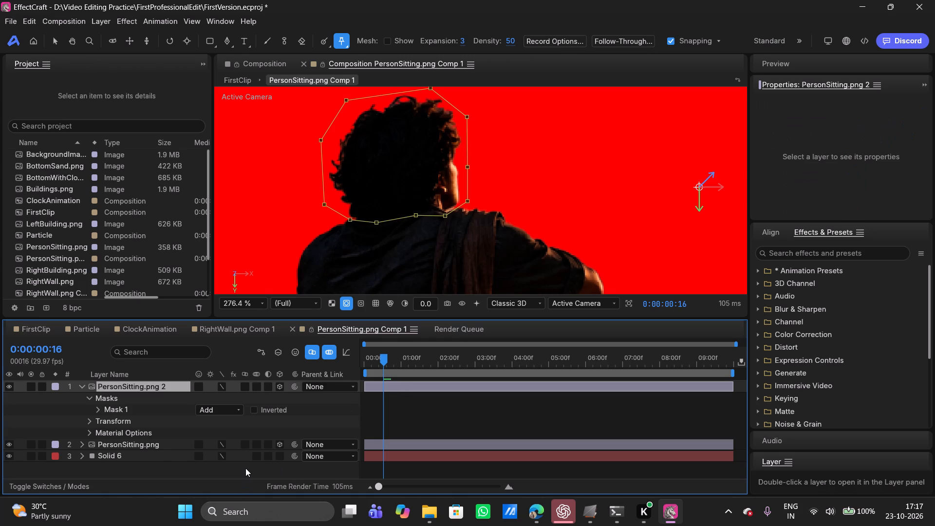
pyautogui.click(414, 386)
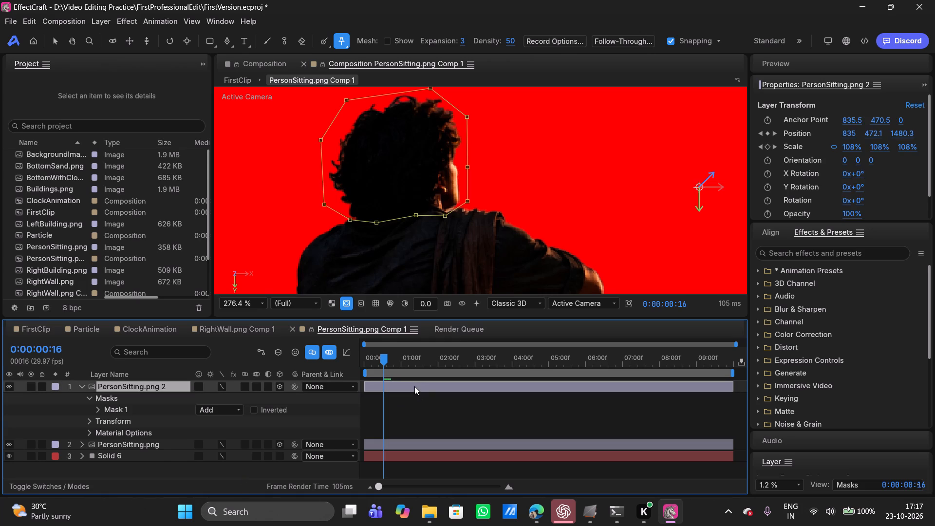
# Place four Puppet pins in a line from the crown to the neck on the PersonSitting.png 2 layer, and select the crown pin.
pyautogui.click(83, 387)
pyautogui.click(413, 113)
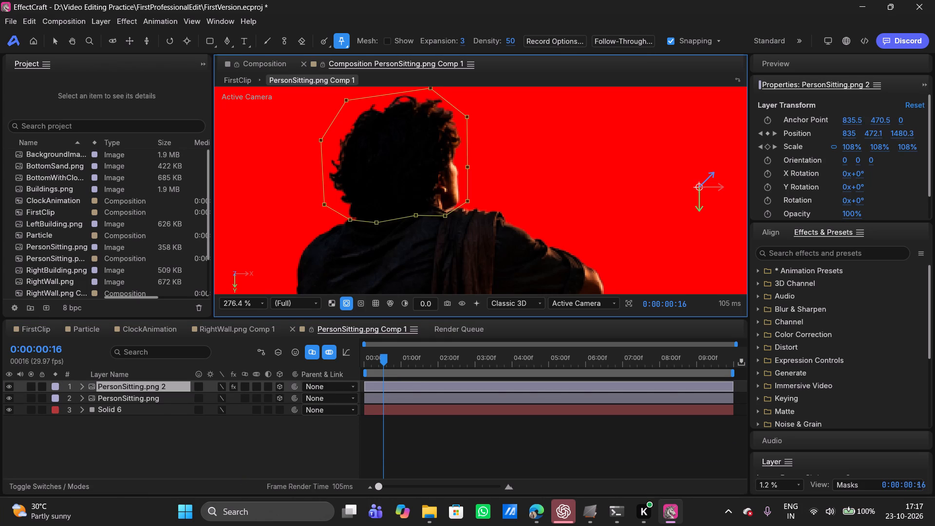
pyautogui.click(396, 140)
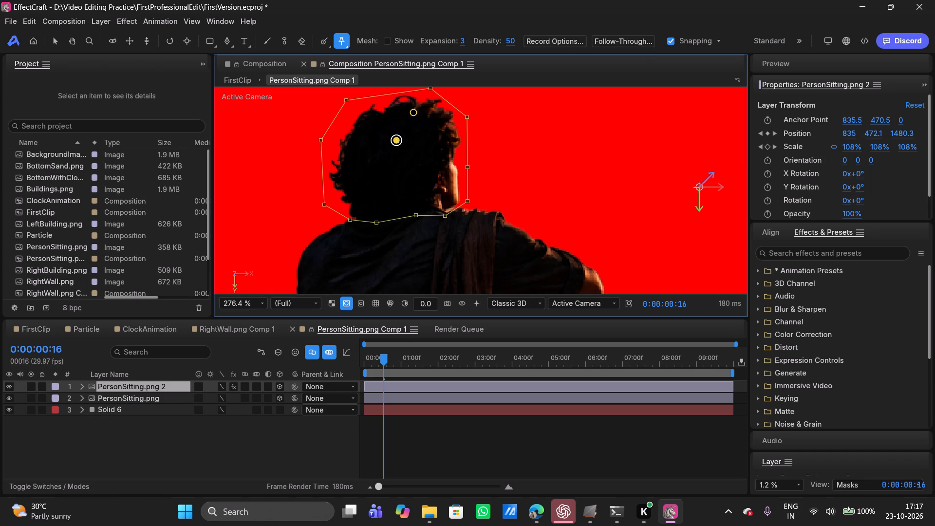
pyautogui.click(393, 169)
pyautogui.click(394, 210)
pyautogui.click(414, 114)
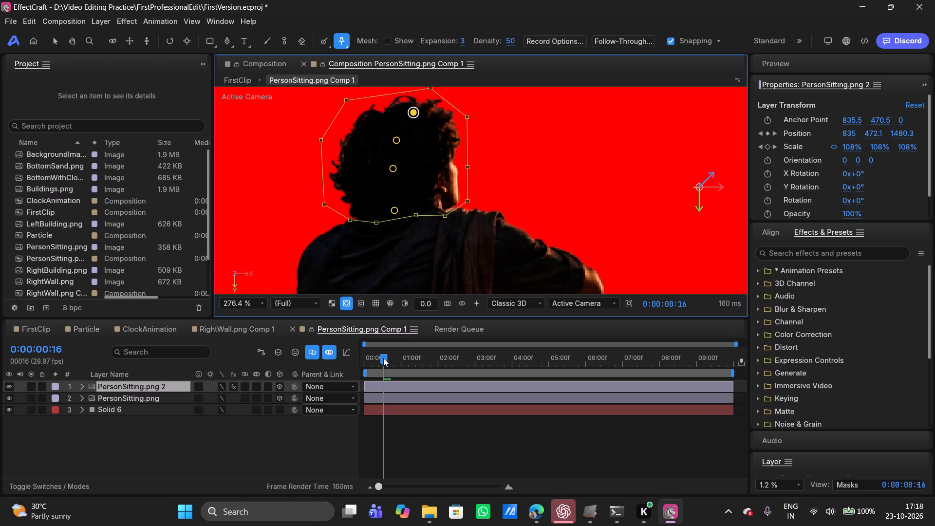
# Expand the PersonSitting.png 2 layer's Puppet effect through Mesh 1 and Deform to show the Position property of Puppet Pin 1.
pyautogui.click(383, 358)
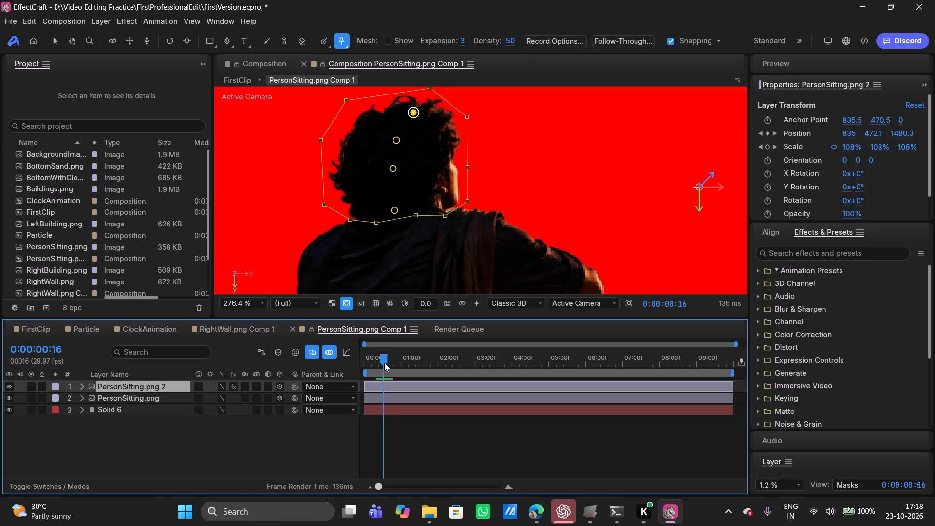
pyautogui.click(81, 385)
pyautogui.click(102, 421)
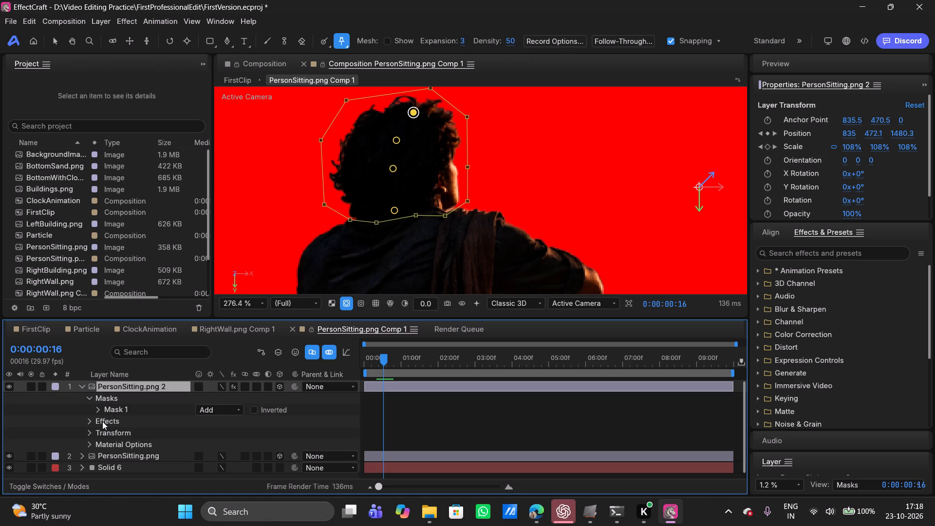
pyautogui.click(88, 422)
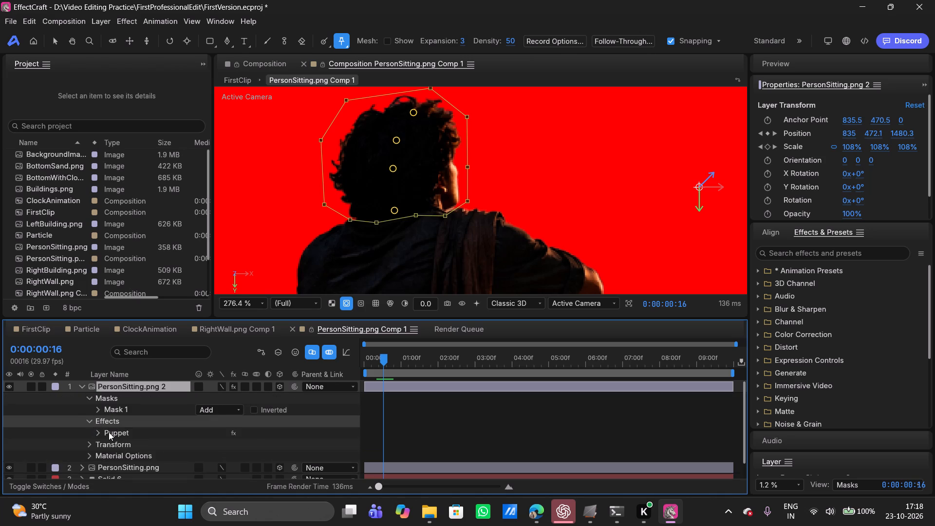
pyautogui.click(109, 432)
pyautogui.click(94, 432)
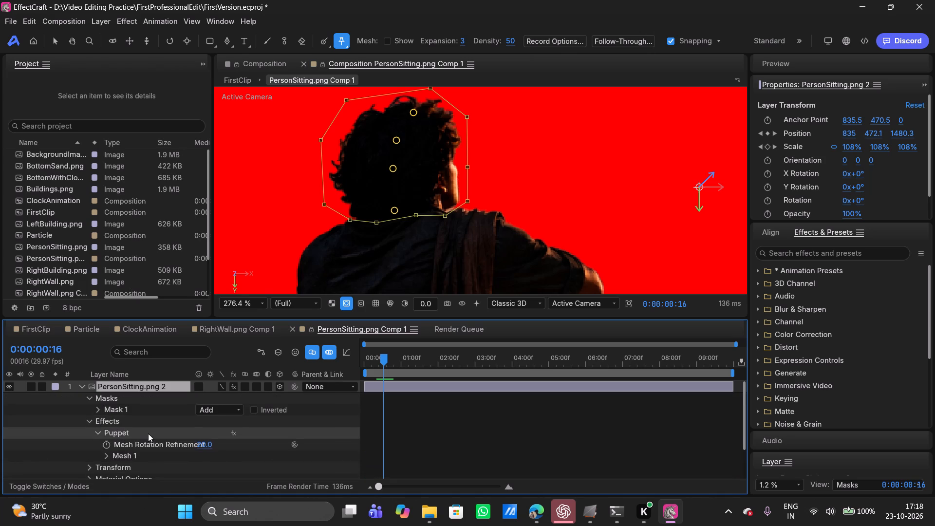
pyautogui.scroll(-1, 148, 433)
pyautogui.click(108, 426)
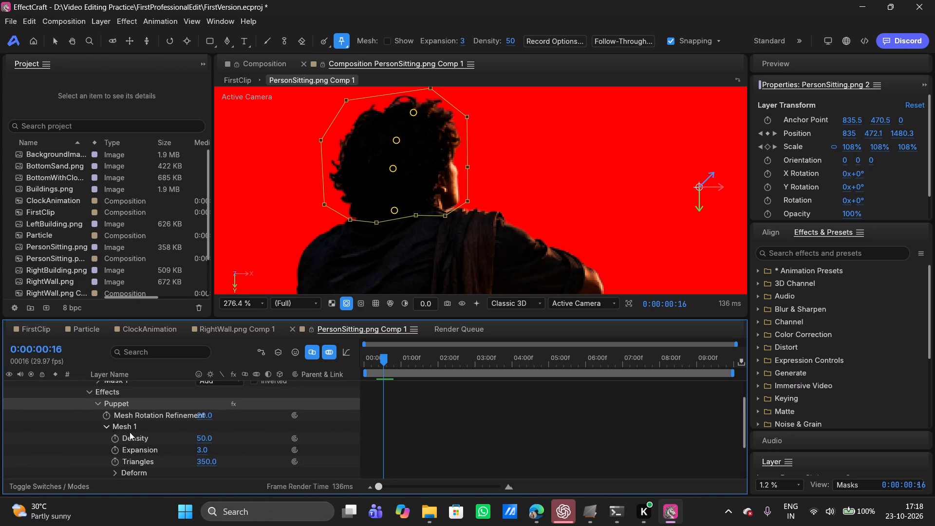
pyautogui.scroll(-1, 145, 439)
pyautogui.click(114, 429)
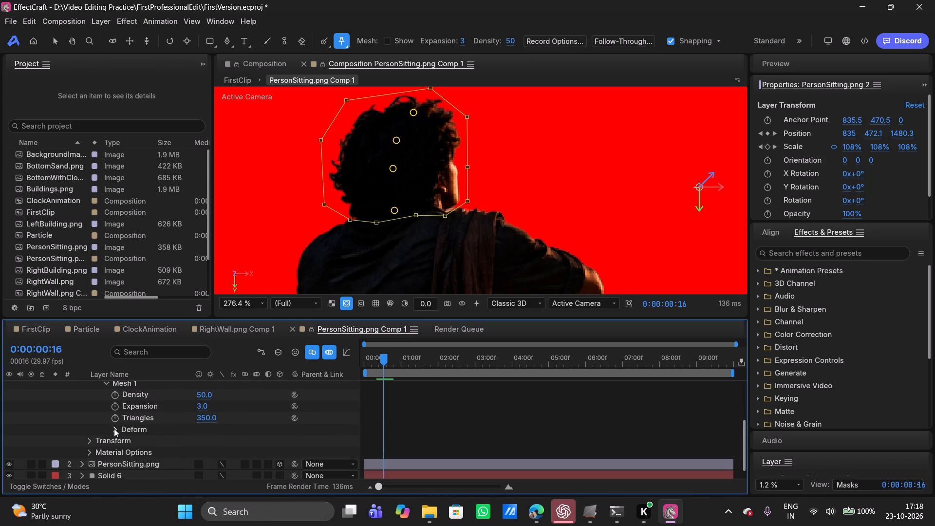
pyautogui.scroll(-1, 363, 432)
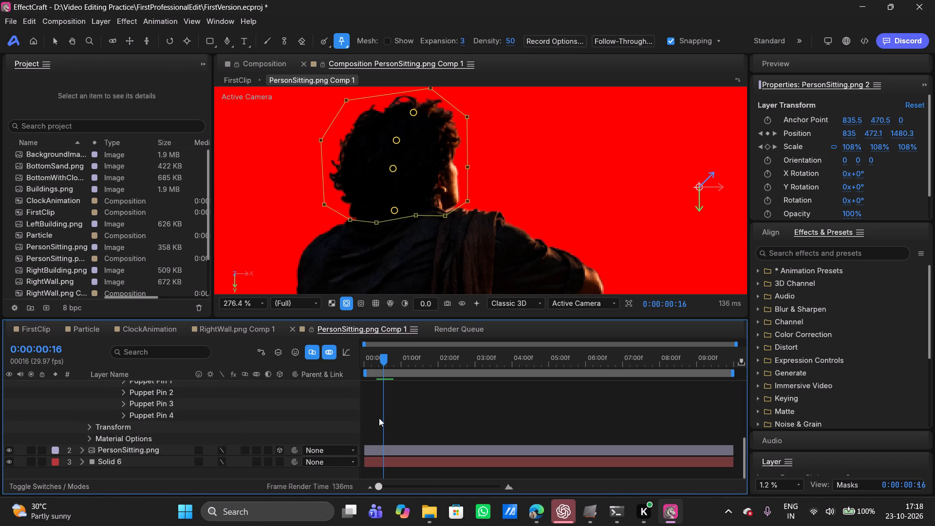
pyautogui.scroll(1, 379, 418)
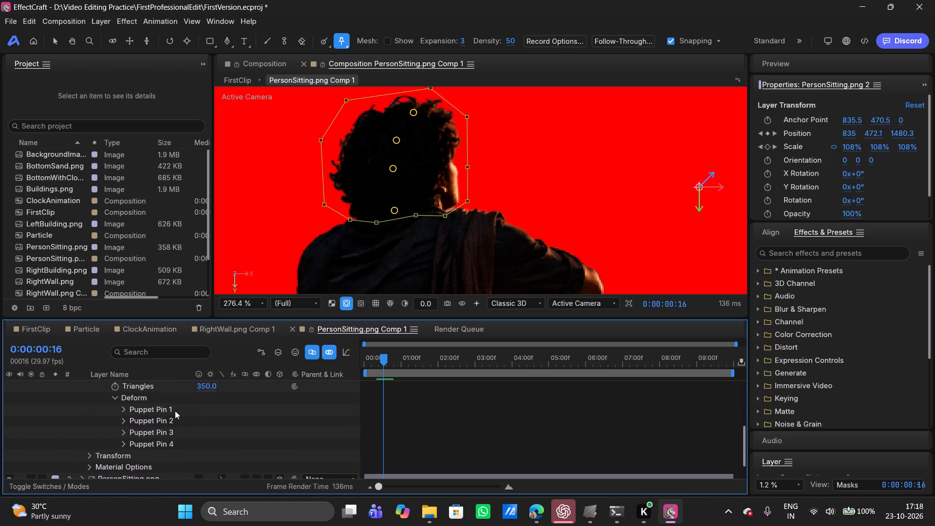
pyautogui.click(122, 410)
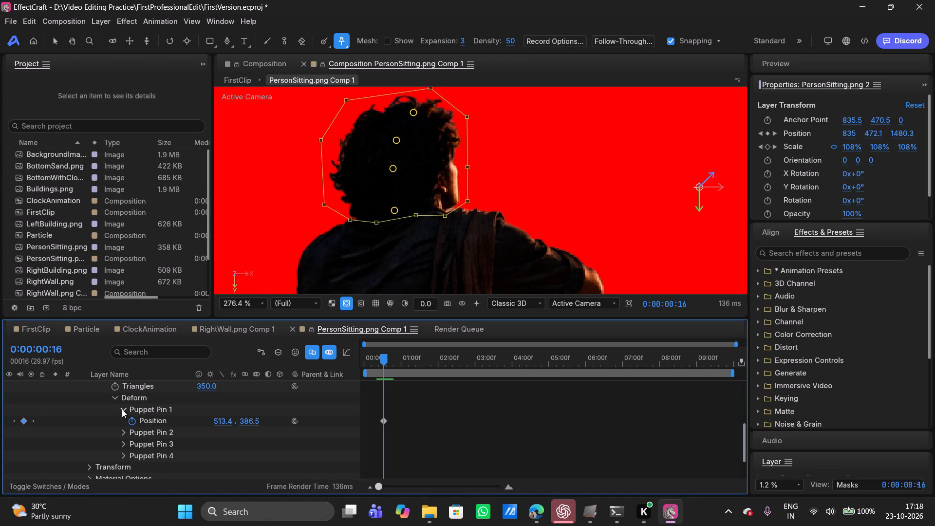
pyautogui.click(34, 420)
# At 0:00:01:12, move Puppet Pin 1 to about 507, 387, Pin 2 to 490, 421 and Pin 3 to 490, 451, and select the neck pin.
pyautogui.moveTo(384, 356); pyautogui.dragTo(408, 359)
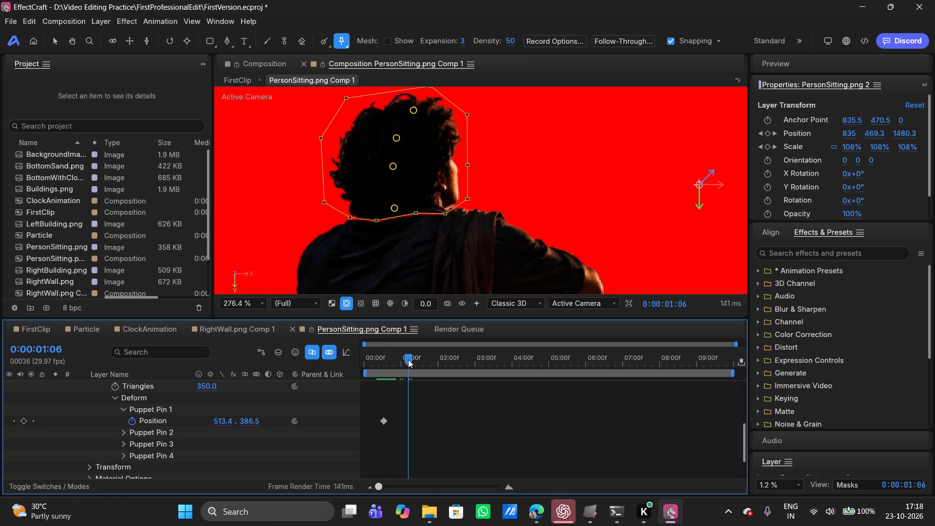
pyautogui.moveTo(408, 359); pyautogui.dragTo(413, 357)
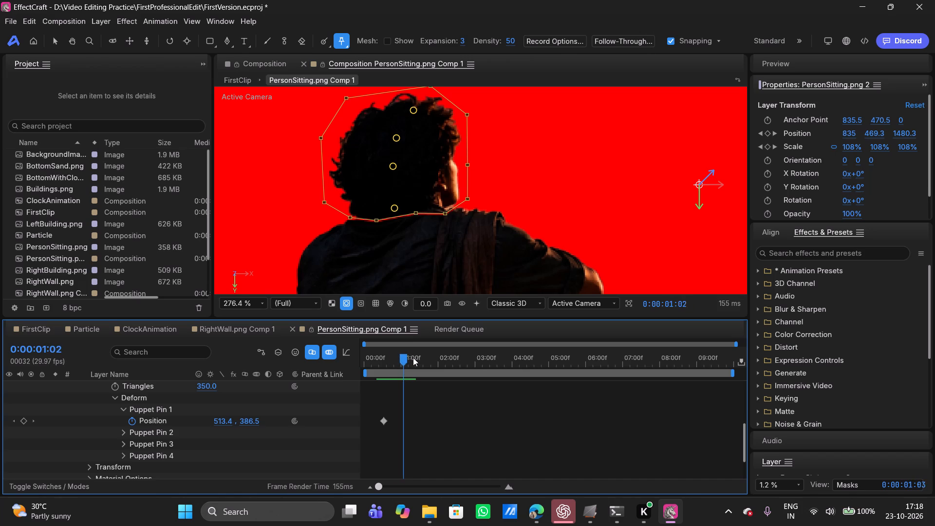
pyautogui.moveTo(413, 357); pyautogui.dragTo(416, 357)
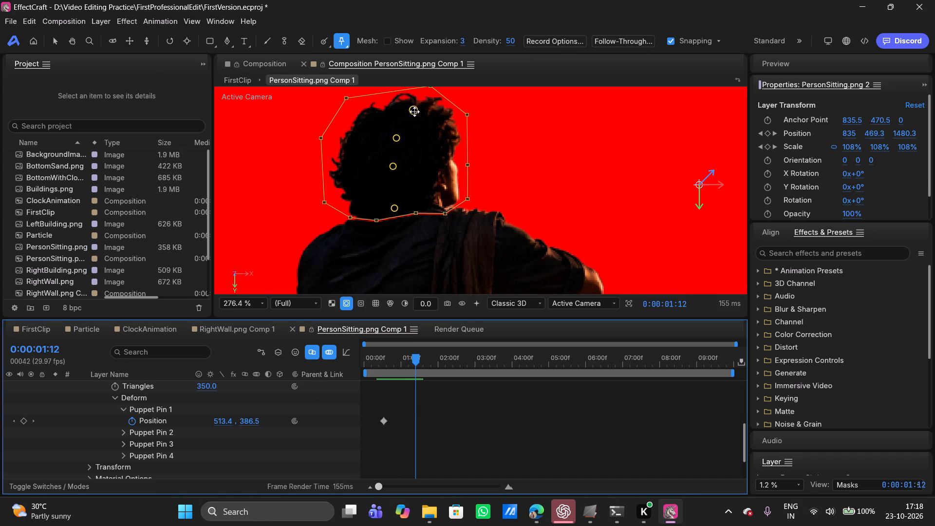
pyautogui.moveTo(414, 112); pyautogui.dragTo(407, 111)
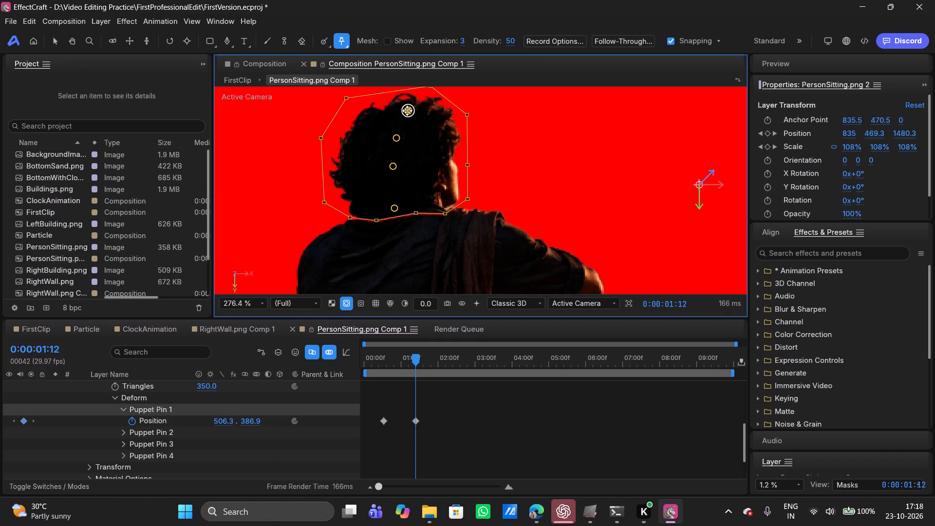
pyautogui.moveTo(407, 111); pyautogui.dragTo(408, 111)
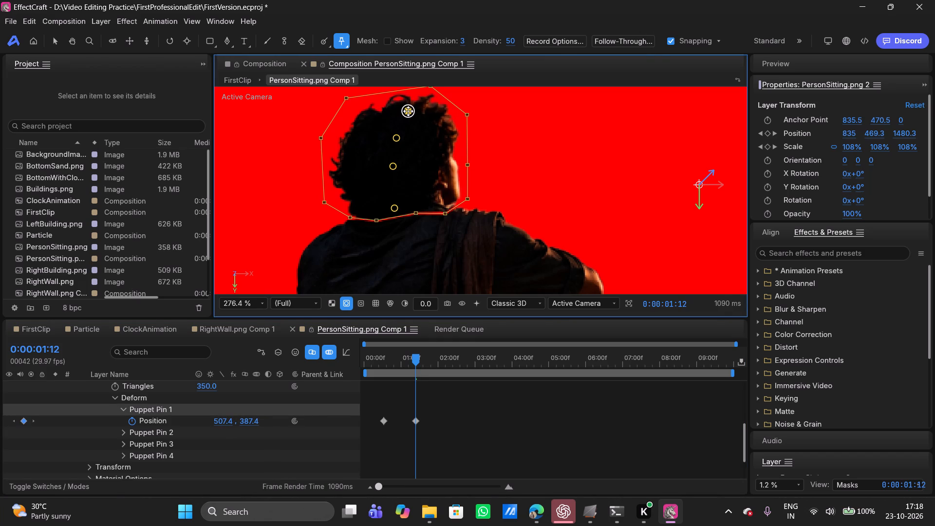
pyautogui.click(395, 140)
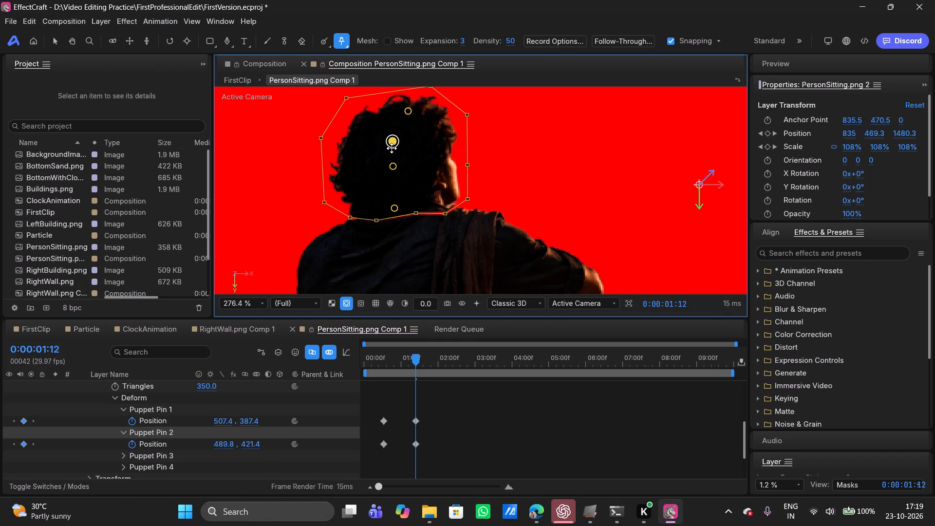
pyautogui.click(393, 168)
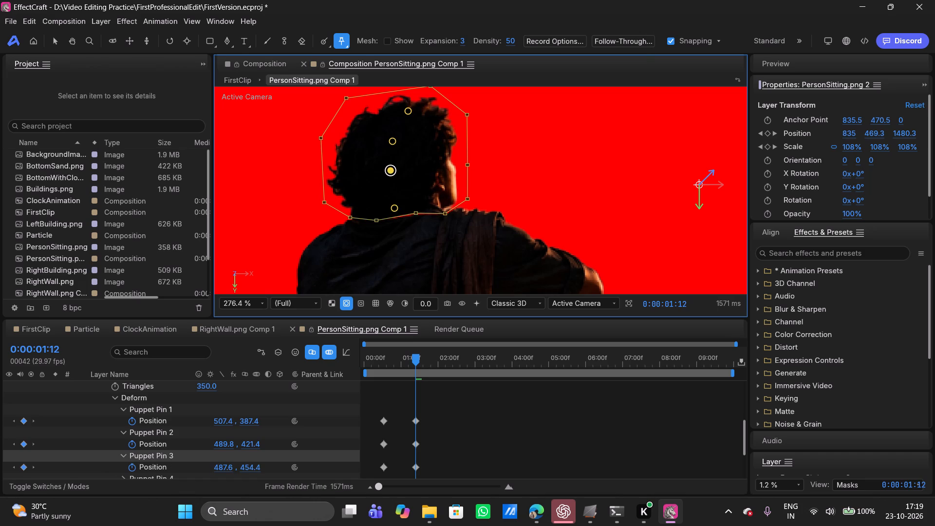
pyautogui.moveTo(393, 174); pyautogui.dragTo(393, 168)
pyautogui.click(394, 207)
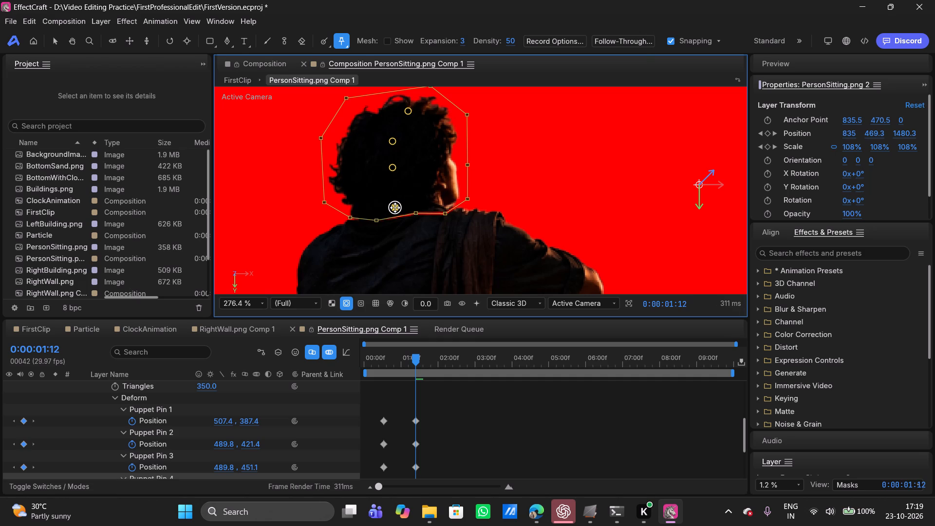
# At 0:00:02:03, move Puppet Pin 1 to about 514, 391, Pin 2 to 500, 424 and Pin 3 to 494, 456.
pyautogui.moveTo(415, 358); pyautogui.dragTo(429, 358)
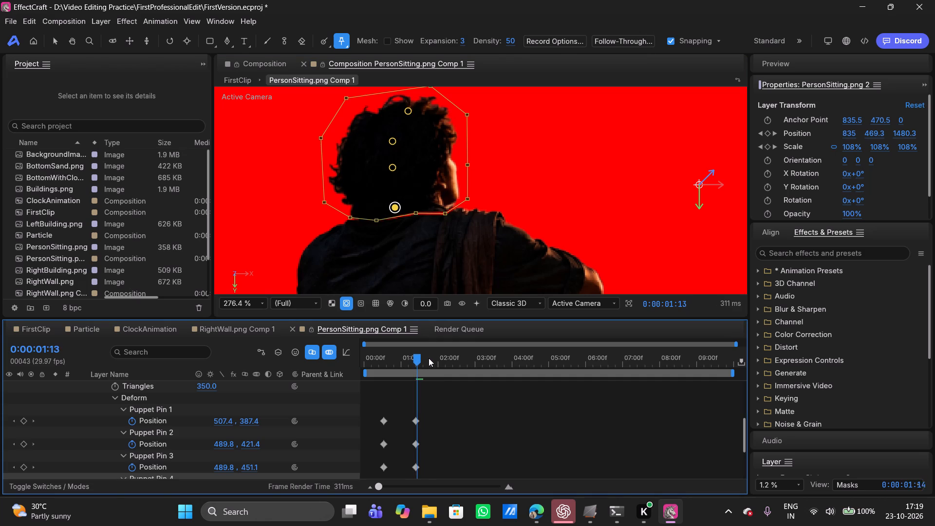
pyautogui.moveTo(429, 358); pyautogui.dragTo(439, 359)
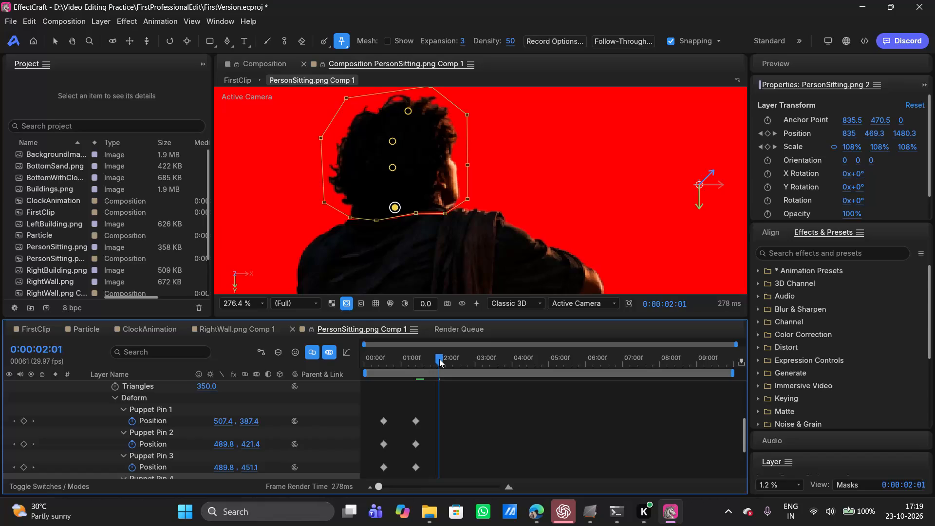
pyautogui.moveTo(439, 359); pyautogui.dragTo(442, 359)
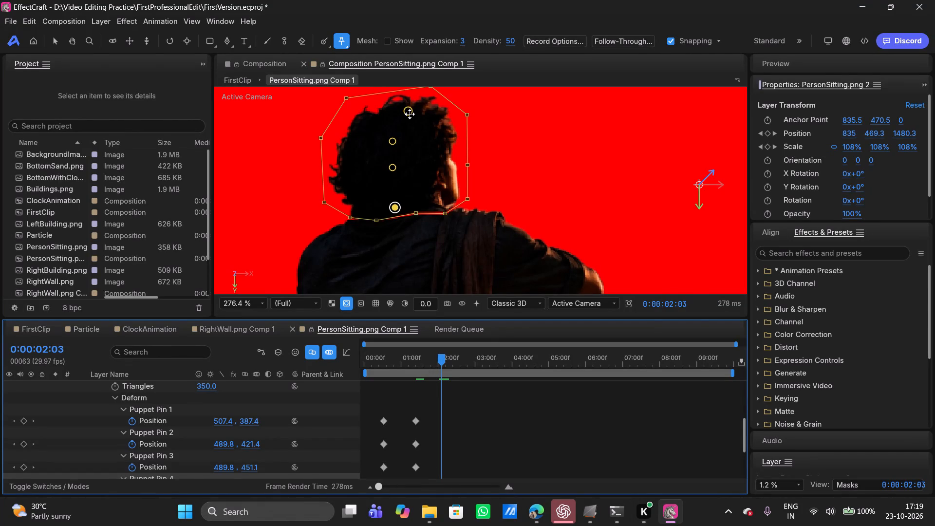
pyautogui.moveTo(410, 114); pyautogui.dragTo(411, 113)
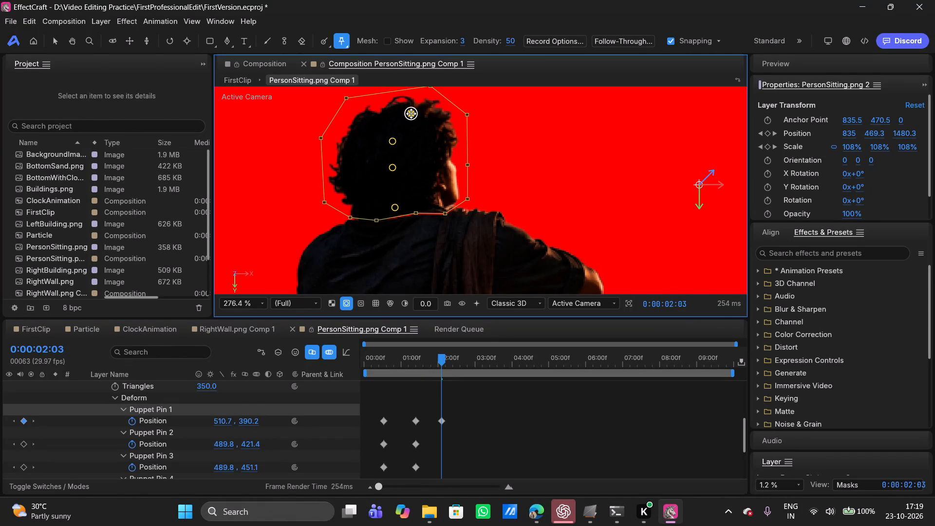
pyautogui.moveTo(411, 113); pyautogui.dragTo(414, 114)
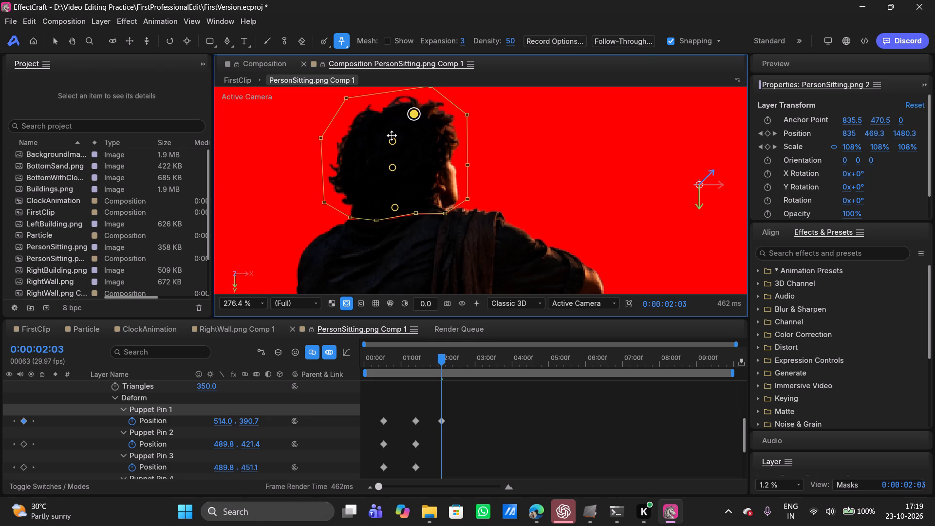
pyautogui.moveTo(393, 142); pyautogui.dragTo(403, 144)
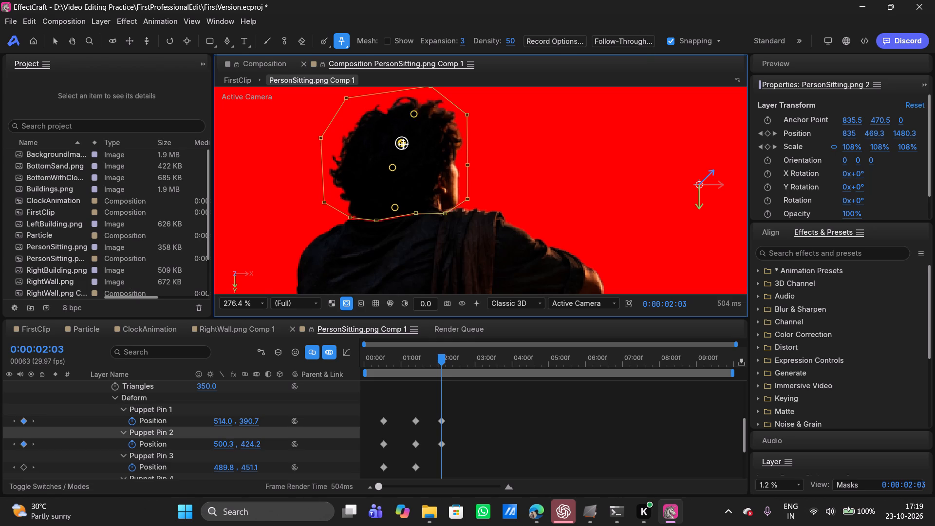
pyautogui.moveTo(403, 144); pyautogui.dragTo(402, 143)
pyautogui.moveTo(391, 169); pyautogui.dragTo(396, 171)
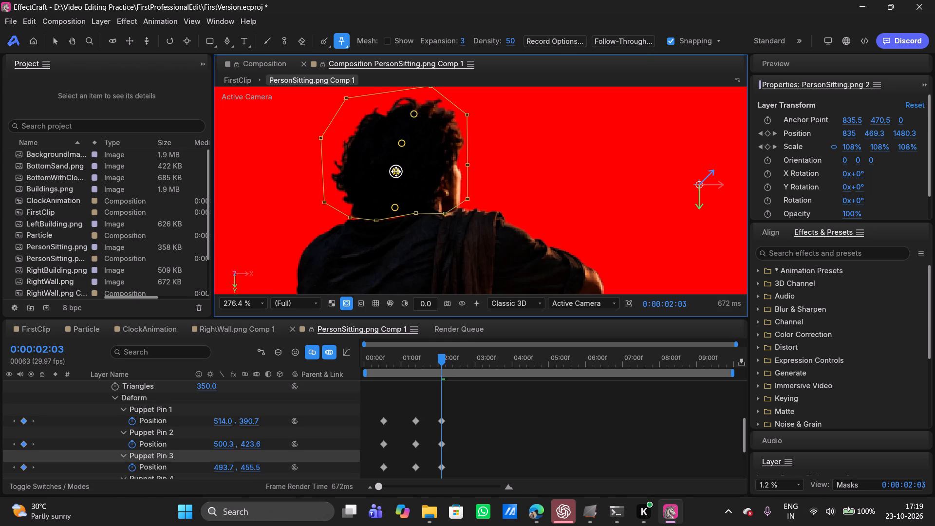
# Shift the neck pin at 0:00:02:03 slightly up and toward the face, keeping the neck aligned with the collar.
pyautogui.click(396, 207)
pyautogui.moveTo(394, 205); pyautogui.dragTo(395, 202)
pyautogui.moveTo(395, 202); pyautogui.dragTo(396, 203)
pyautogui.moveTo(396, 203); pyautogui.dragTo(399, 206)
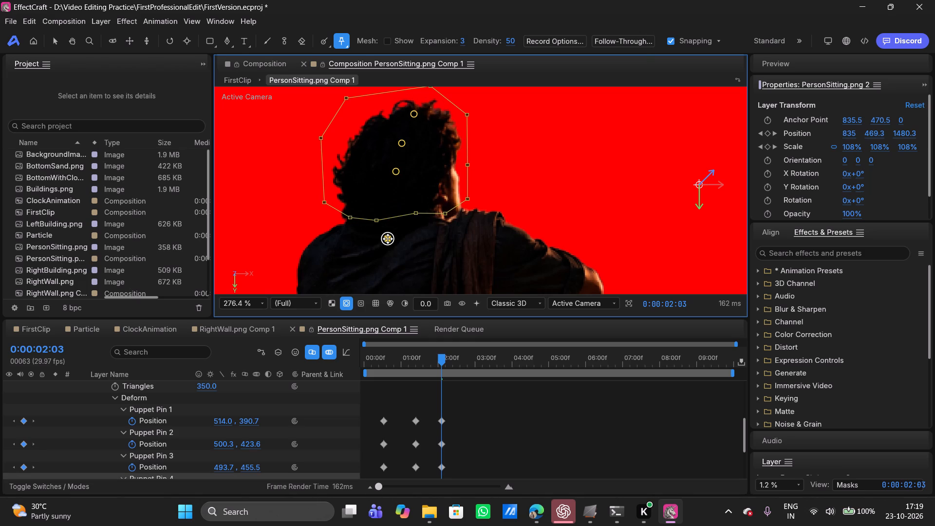
pyautogui.moveTo(388, 239); pyautogui.dragTo(400, 204)
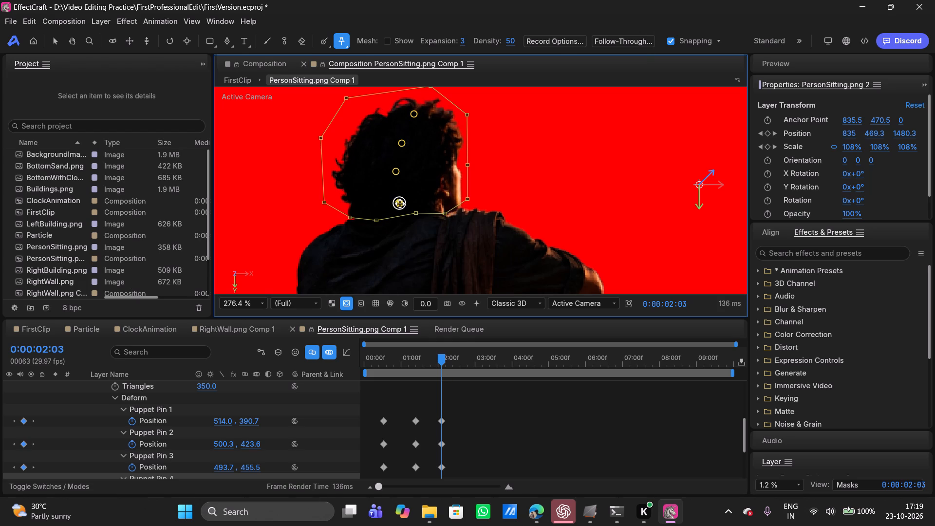
pyautogui.moveTo(400, 204); pyautogui.dragTo(398, 206)
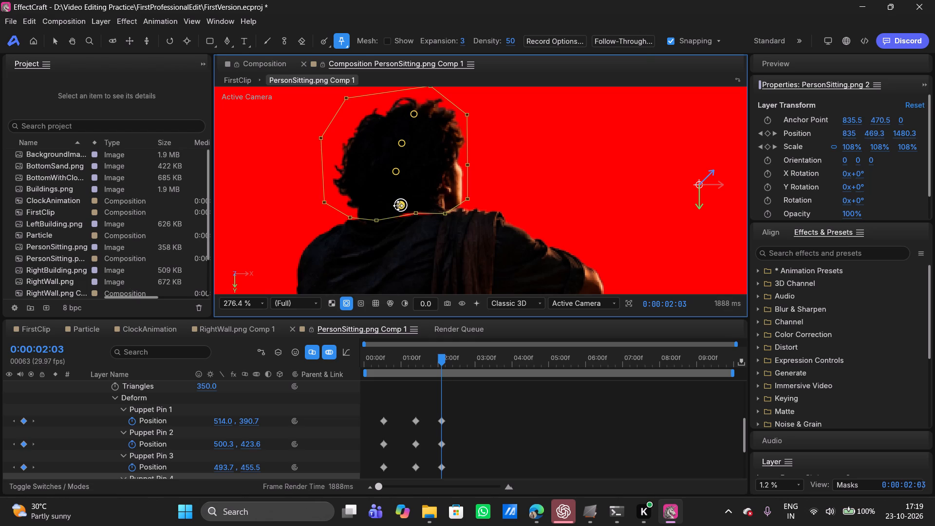
pyautogui.moveTo(398, 206); pyautogui.dragTo(399, 204)
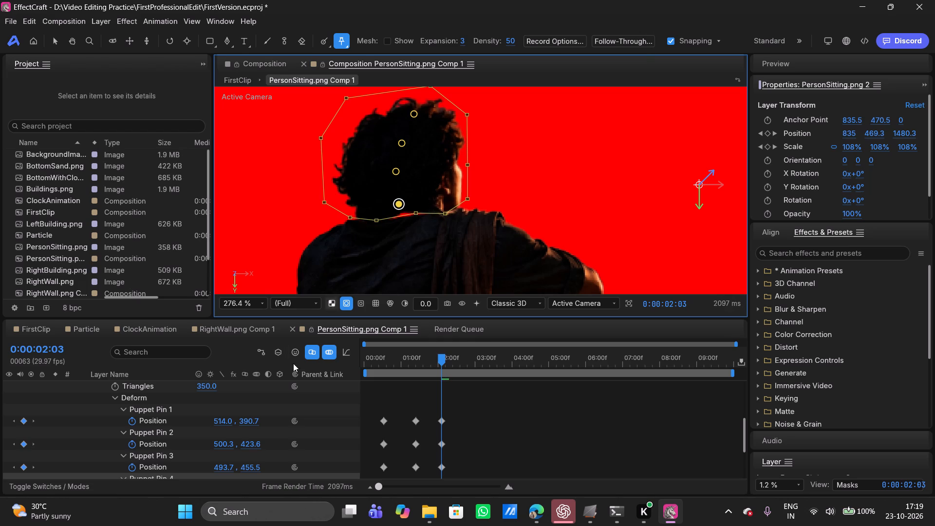
# Apply Easy Ease to all position keyframes of Puppet Pins 1 to 3 on the PersonSitting.png 2 layer.
pyautogui.moveTo(366, 402); pyautogui.dragTo(470, 463)
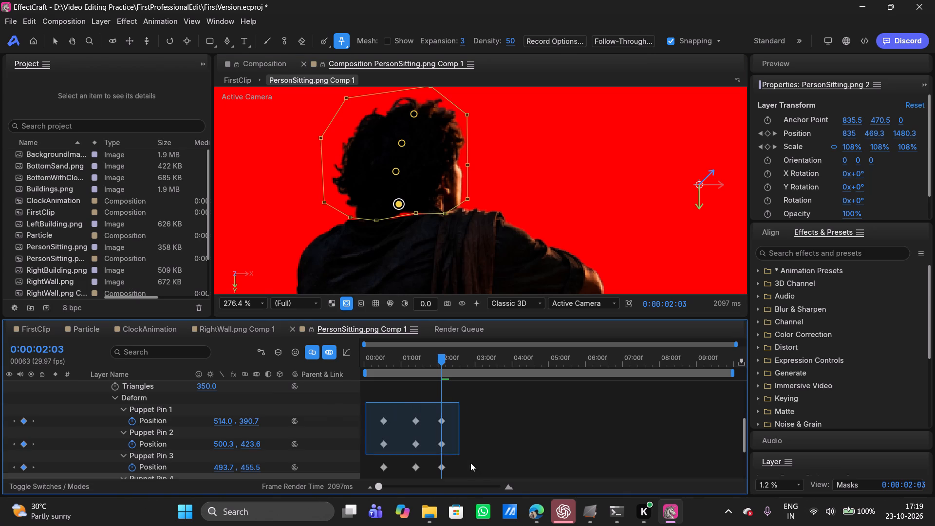
pyautogui.moveTo(470, 463); pyautogui.dragTo(478, 479)
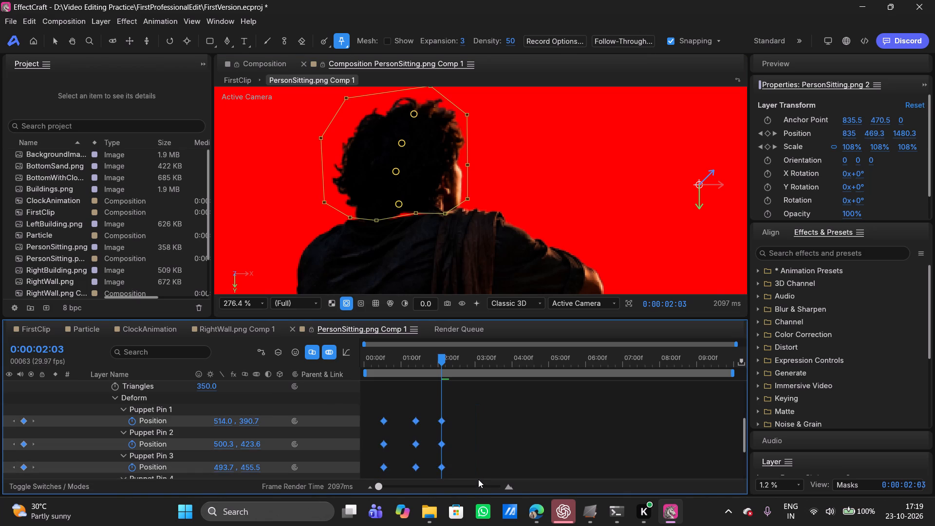
pyautogui.press('F9')
pyautogui.scroll(4, 219, 440)
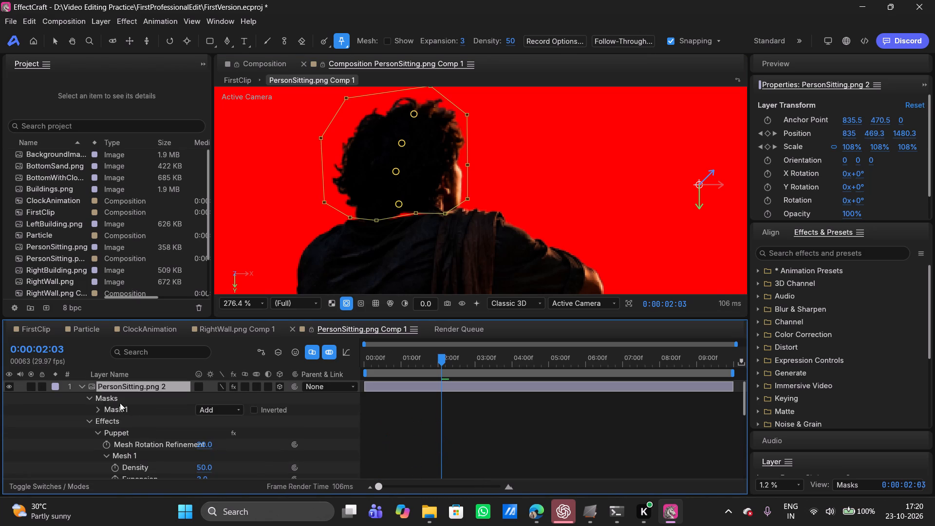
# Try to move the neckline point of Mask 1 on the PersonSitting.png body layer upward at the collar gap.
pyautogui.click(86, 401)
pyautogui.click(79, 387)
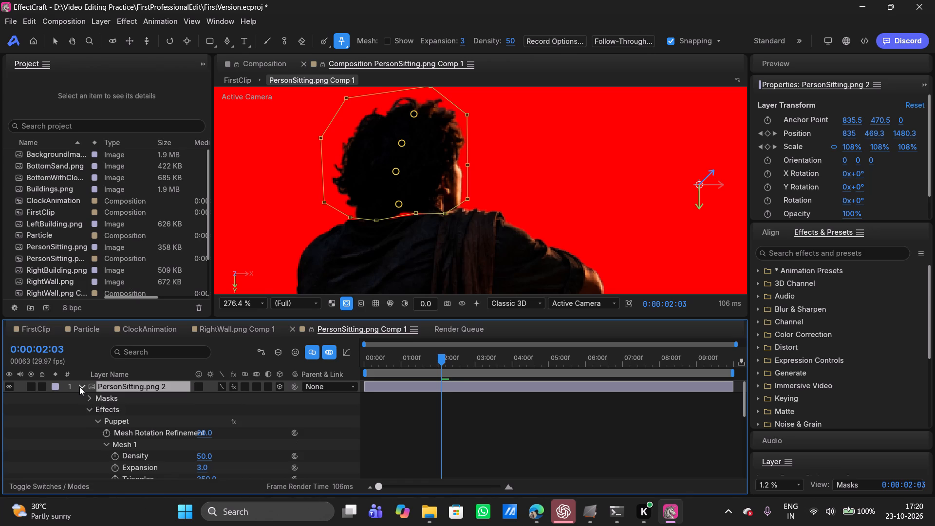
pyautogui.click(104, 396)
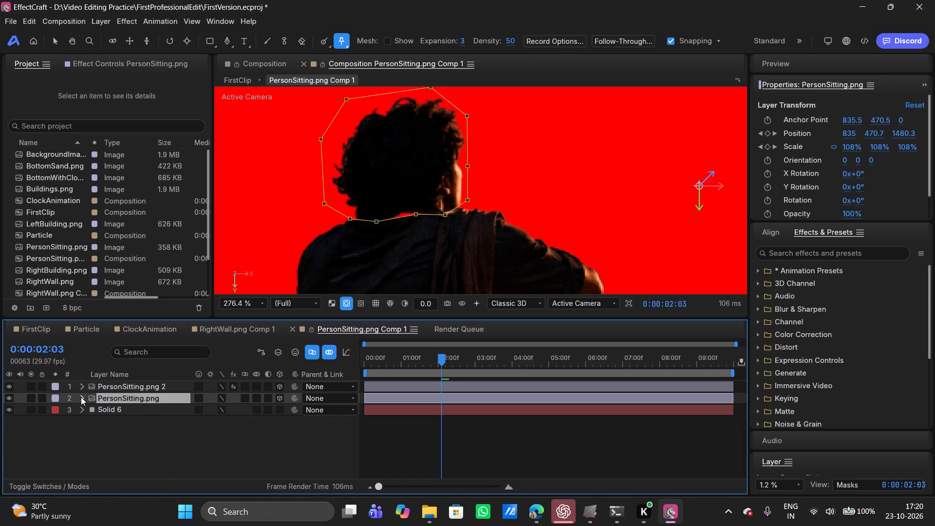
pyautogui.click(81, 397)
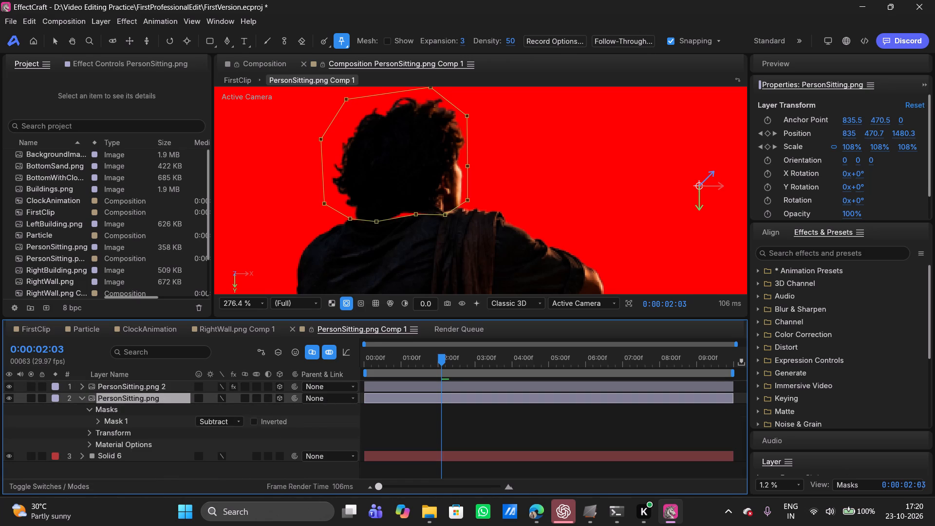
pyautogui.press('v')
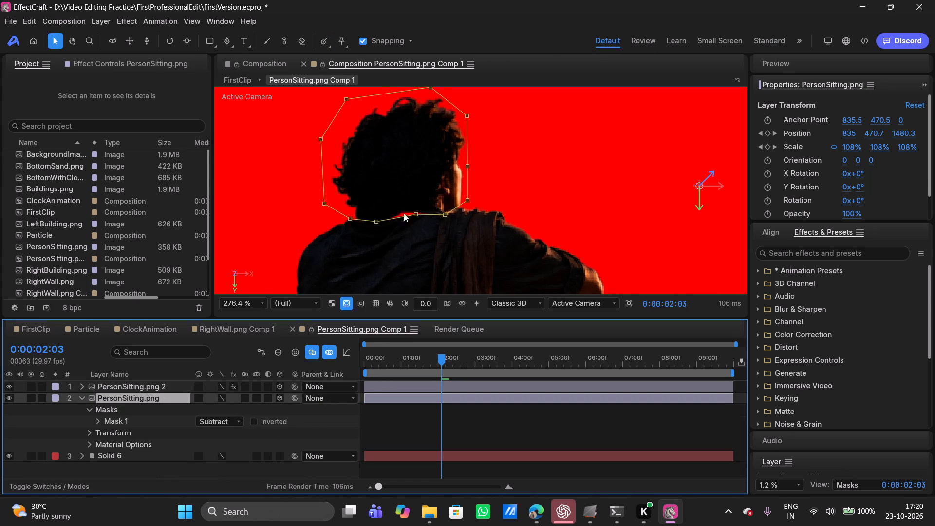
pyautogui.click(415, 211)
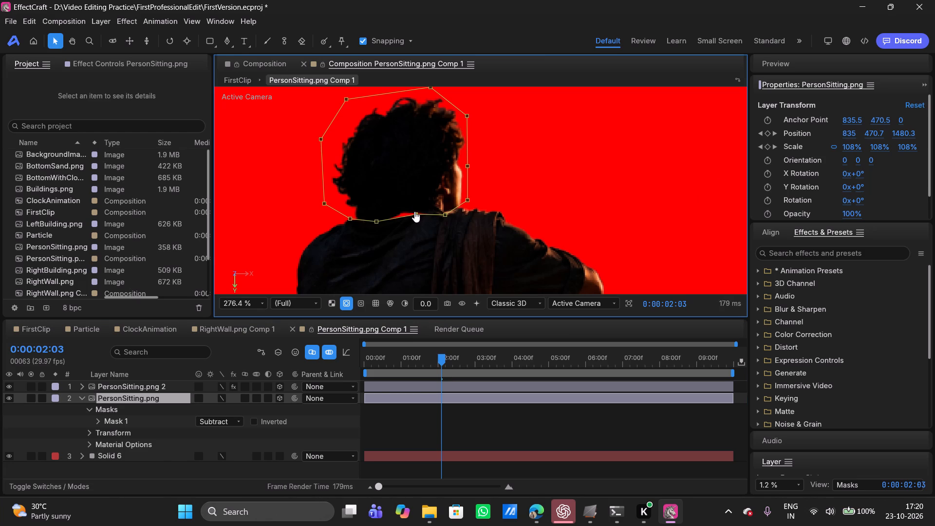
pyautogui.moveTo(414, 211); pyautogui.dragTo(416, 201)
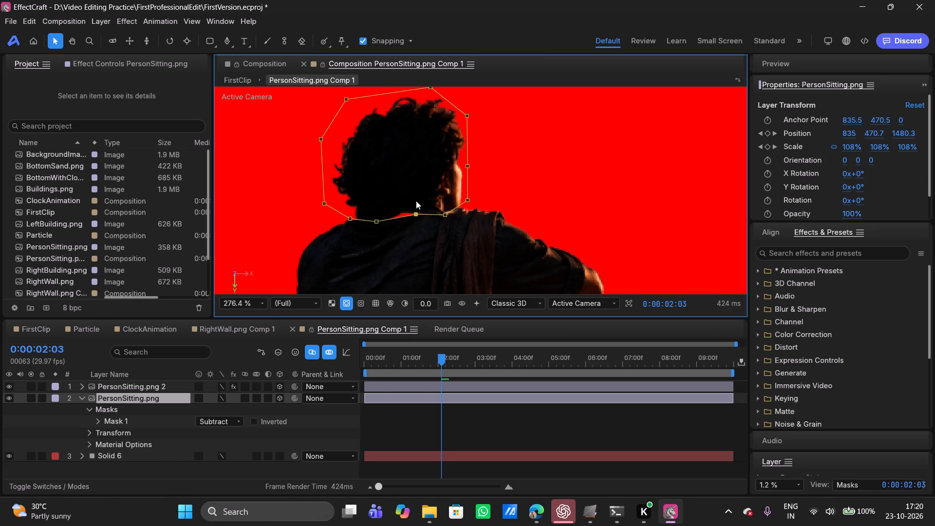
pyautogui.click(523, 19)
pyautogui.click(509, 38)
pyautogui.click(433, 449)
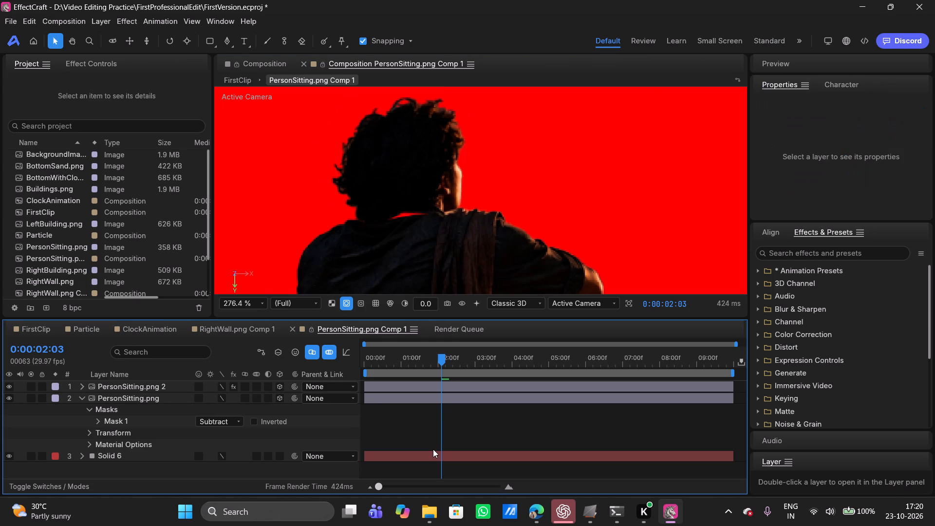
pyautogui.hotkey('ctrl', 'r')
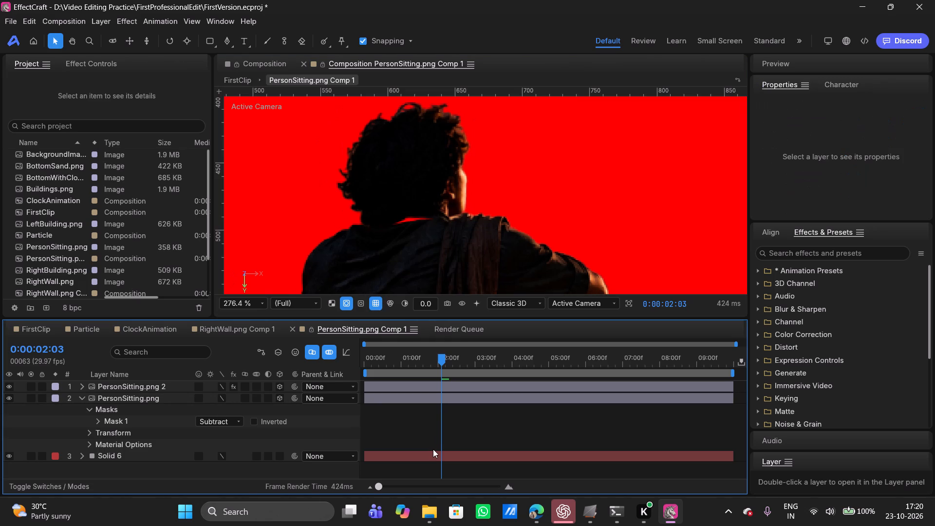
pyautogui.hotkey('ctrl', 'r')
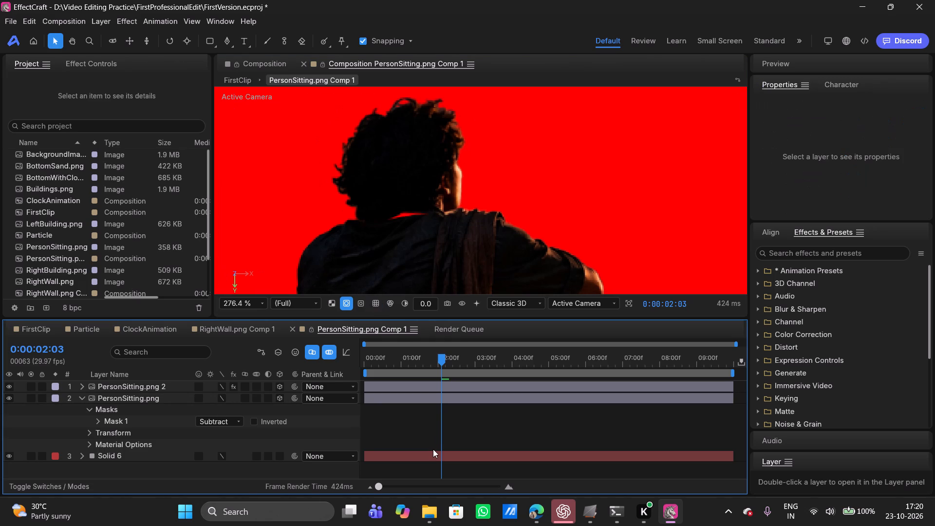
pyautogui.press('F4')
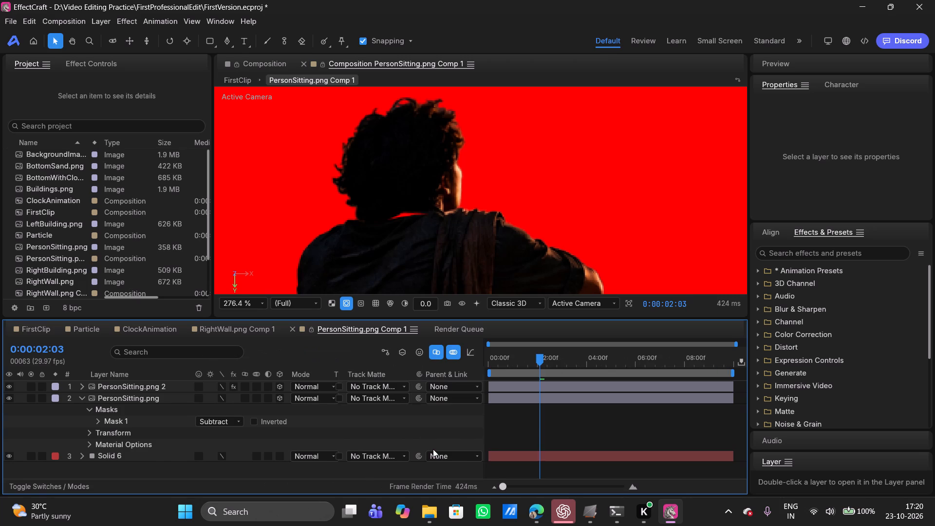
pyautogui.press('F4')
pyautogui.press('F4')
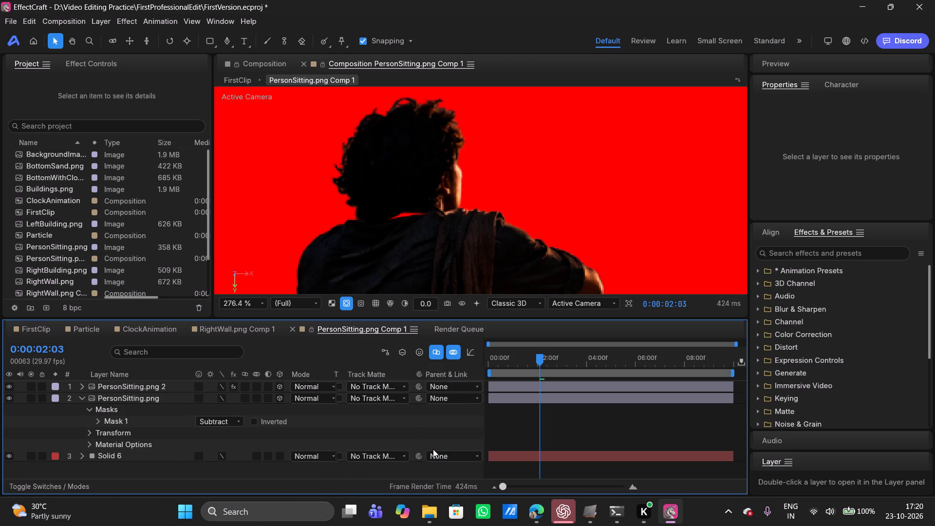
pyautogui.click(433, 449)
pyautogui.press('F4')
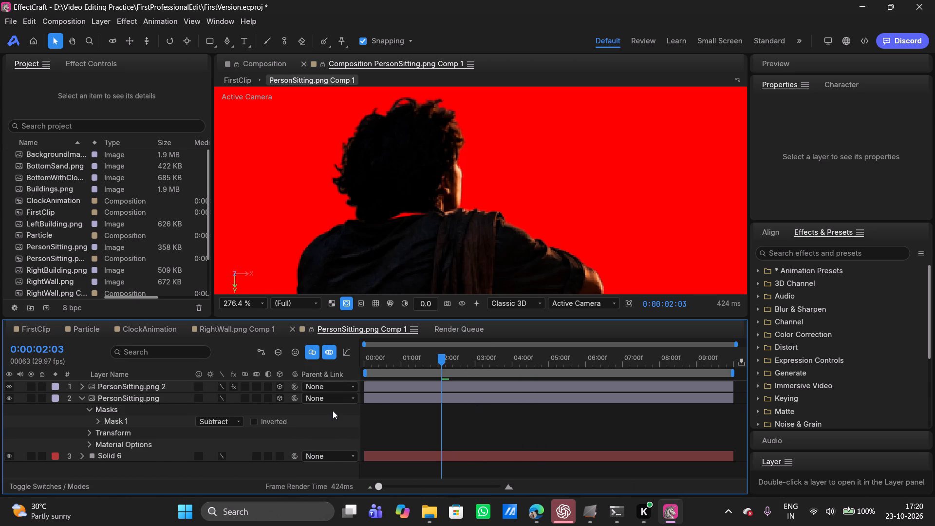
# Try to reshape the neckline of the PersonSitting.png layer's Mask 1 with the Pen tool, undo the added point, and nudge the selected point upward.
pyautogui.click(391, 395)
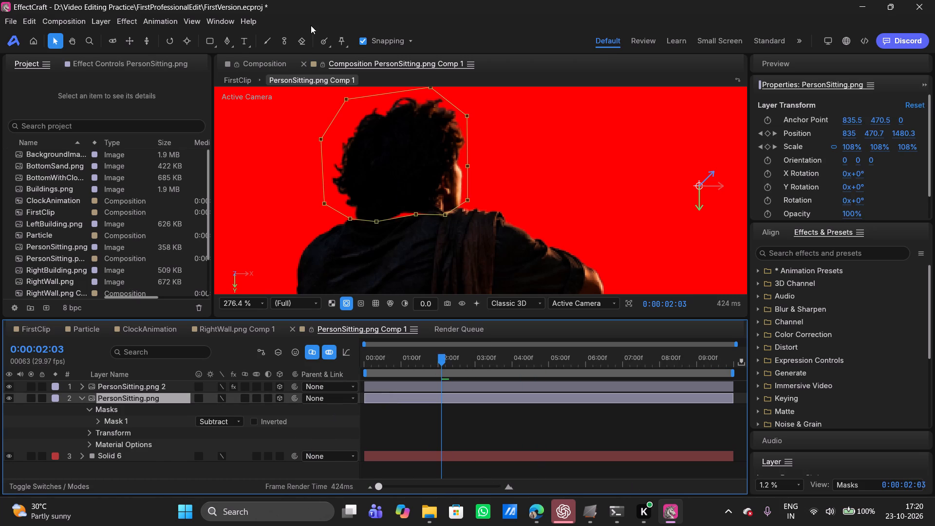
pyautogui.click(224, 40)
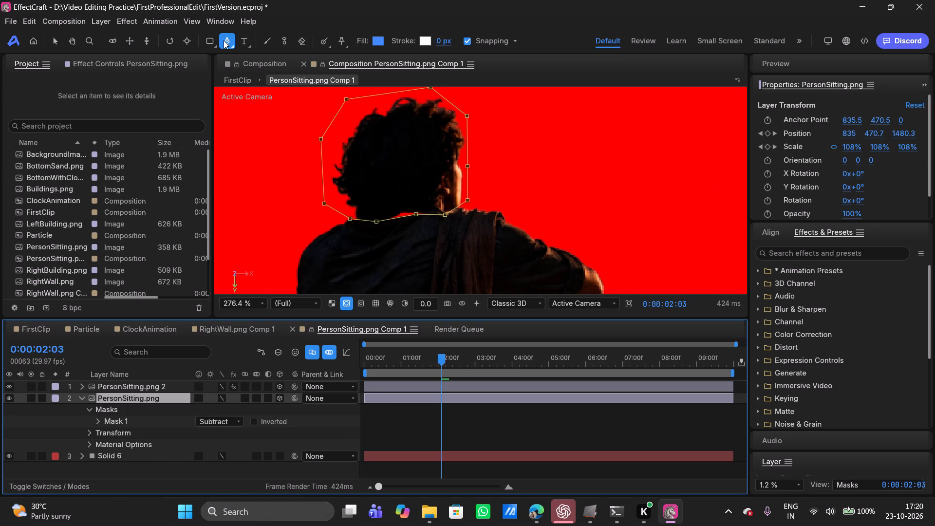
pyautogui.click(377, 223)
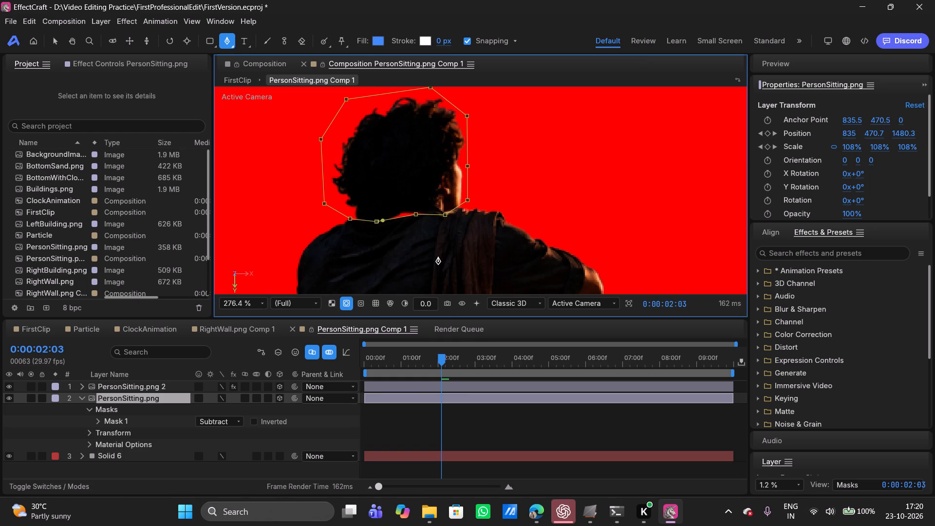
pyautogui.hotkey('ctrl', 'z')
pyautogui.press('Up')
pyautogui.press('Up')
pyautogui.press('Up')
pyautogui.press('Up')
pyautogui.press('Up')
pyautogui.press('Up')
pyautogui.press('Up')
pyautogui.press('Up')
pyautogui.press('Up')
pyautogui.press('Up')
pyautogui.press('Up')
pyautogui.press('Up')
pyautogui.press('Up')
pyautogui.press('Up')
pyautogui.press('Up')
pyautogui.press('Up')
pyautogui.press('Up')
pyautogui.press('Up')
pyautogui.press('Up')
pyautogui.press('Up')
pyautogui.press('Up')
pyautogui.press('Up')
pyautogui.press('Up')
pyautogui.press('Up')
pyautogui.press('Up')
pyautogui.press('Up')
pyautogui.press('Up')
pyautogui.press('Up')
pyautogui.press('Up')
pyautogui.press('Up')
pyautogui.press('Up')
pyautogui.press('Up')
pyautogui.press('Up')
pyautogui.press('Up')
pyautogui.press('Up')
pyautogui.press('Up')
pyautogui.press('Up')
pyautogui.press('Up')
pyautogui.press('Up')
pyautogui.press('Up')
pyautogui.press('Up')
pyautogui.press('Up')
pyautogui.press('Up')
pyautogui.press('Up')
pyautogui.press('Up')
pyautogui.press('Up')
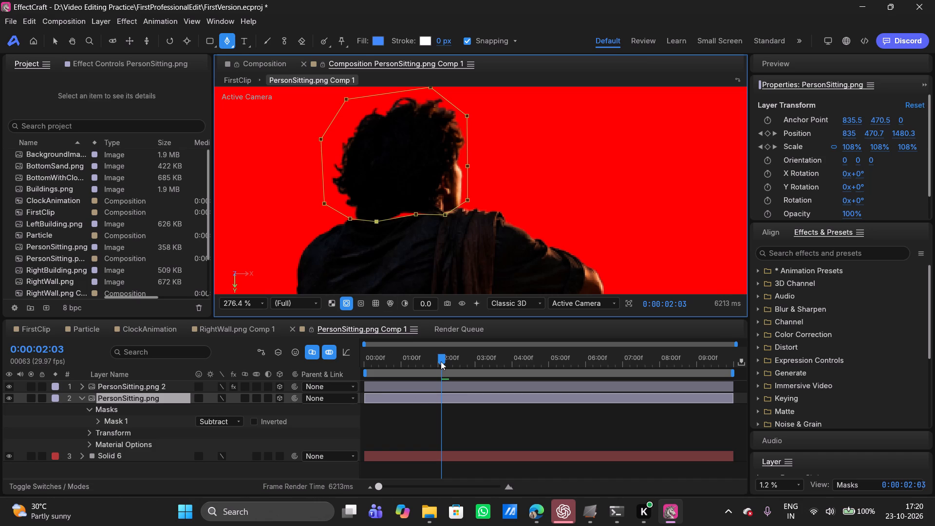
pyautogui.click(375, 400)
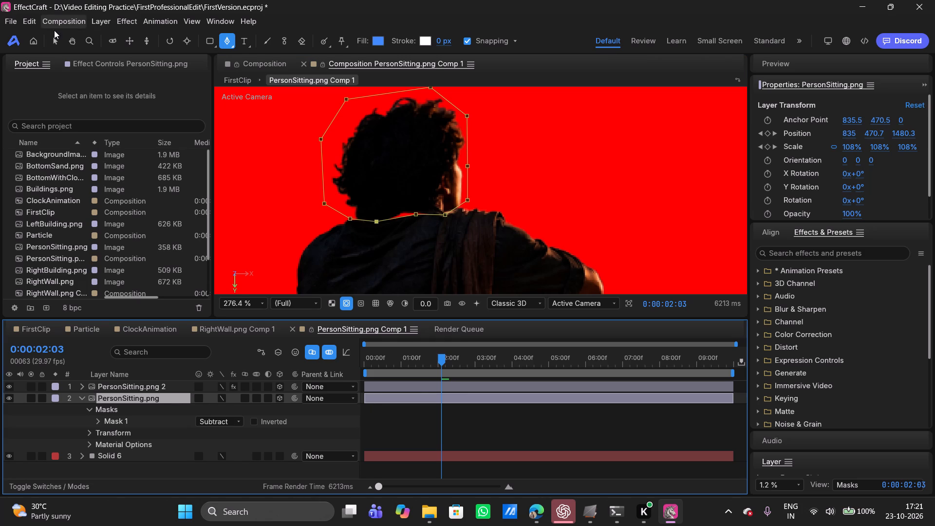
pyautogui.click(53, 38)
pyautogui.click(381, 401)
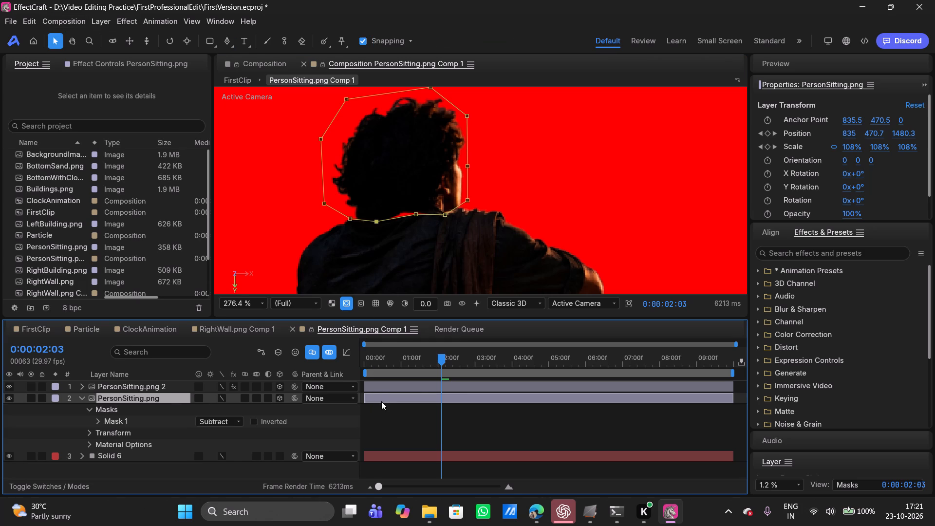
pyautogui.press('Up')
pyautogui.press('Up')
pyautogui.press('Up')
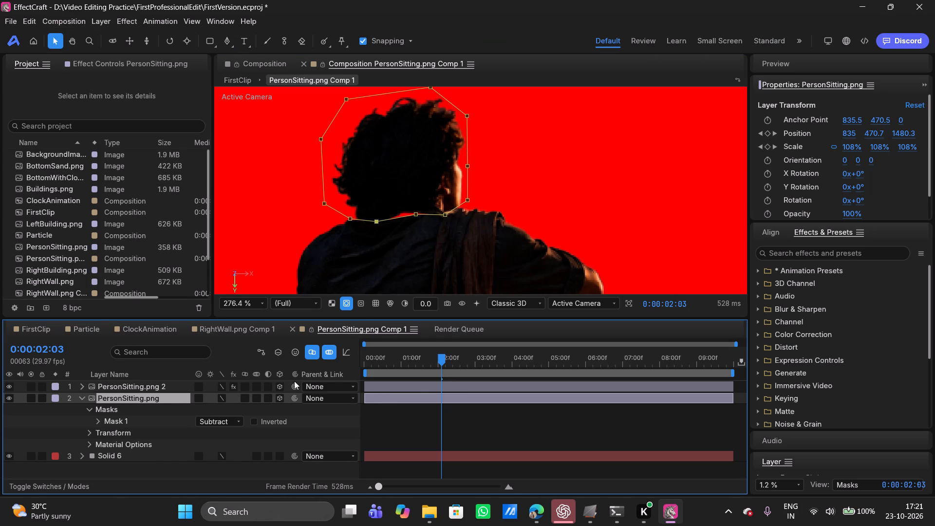
# At 0:00:02:03, nudge the whole PersonSitting.png body layer up to a Y position of 464.6, closing the gap under the neck.
pyautogui.click(280, 217)
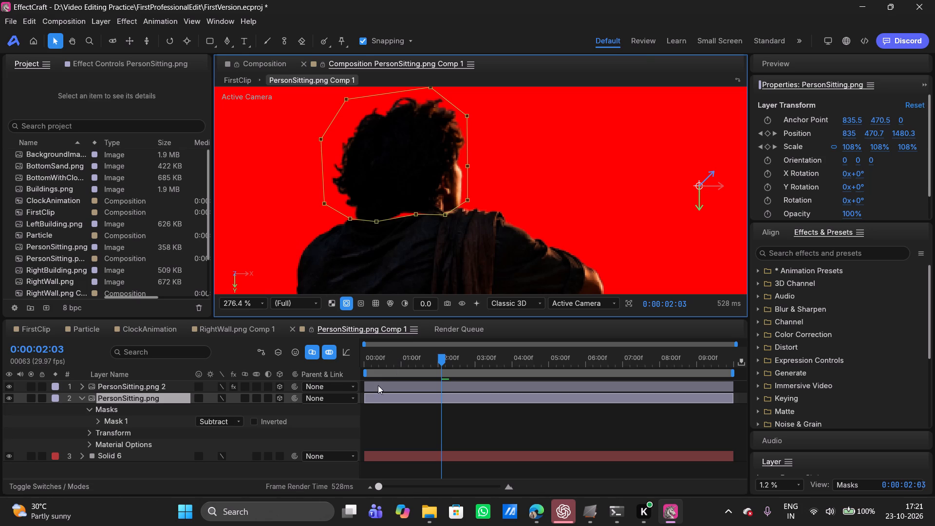
pyautogui.press('Up')
pyautogui.press('Up')
pyautogui.press('Up')
pyautogui.press('Up')
pyautogui.press('Up')
pyautogui.press('Up')
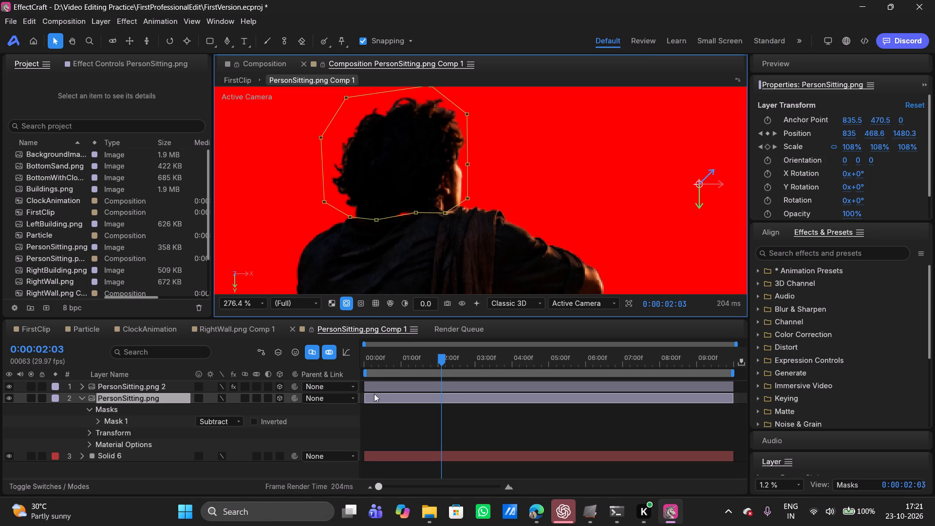
pyautogui.press('Up')
pyautogui.press('Up')
pyautogui.press('Up')
pyautogui.press('Up')
pyautogui.press('Up')
pyautogui.press('Up')
pyautogui.press('Up')
pyautogui.press('Up')
pyautogui.press('Up')
pyautogui.press('Up')
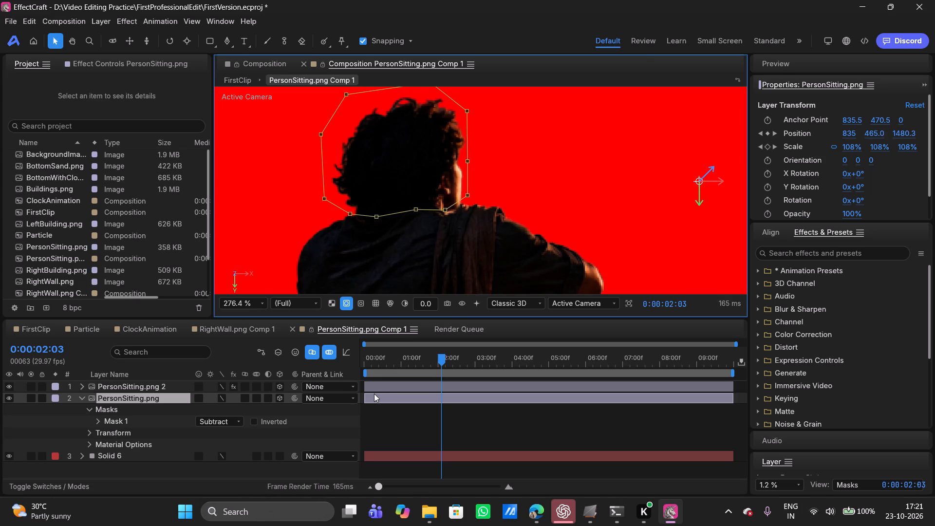
pyautogui.press('Up')
pyautogui.press('Up')
pyautogui.press('Down')
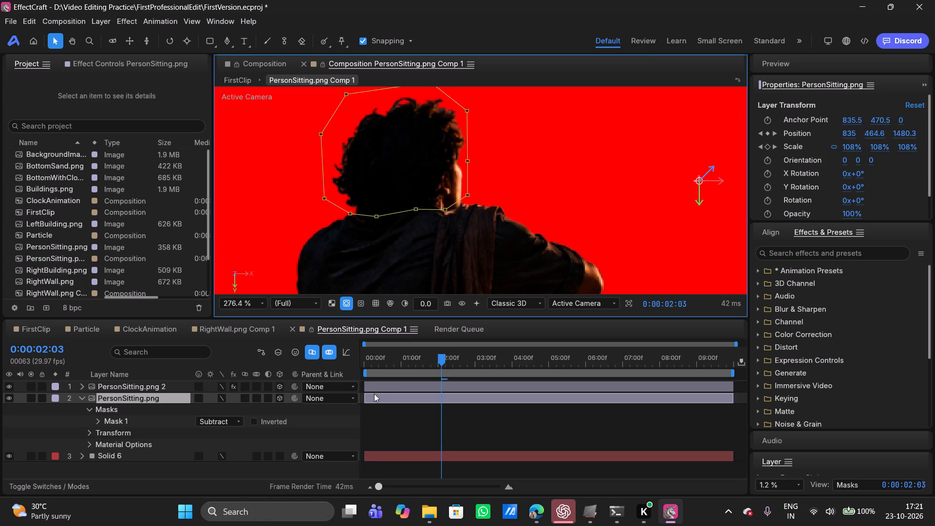
# Play the full-frame composition from the start and scrub through the first two seconds to examine the head and body motion.
pyautogui.moveTo(438, 359); pyautogui.dragTo(434, 358)
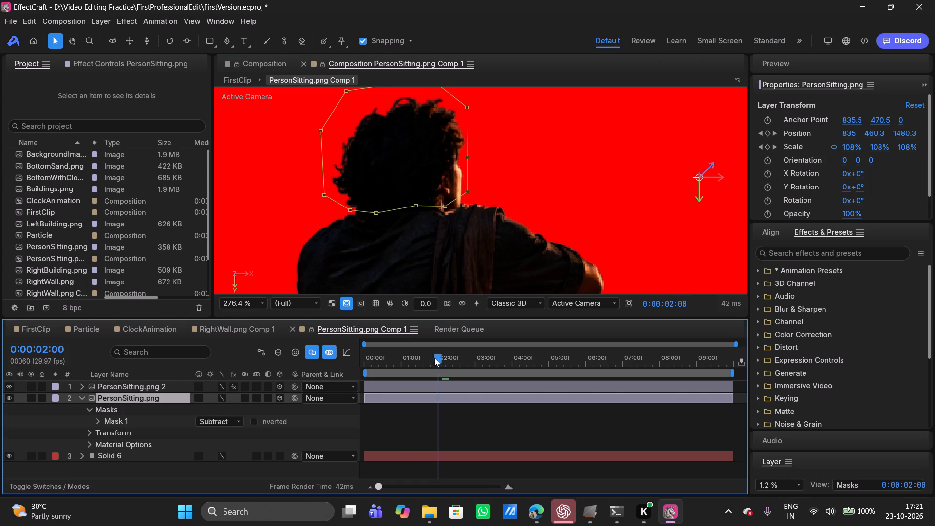
pyautogui.moveTo(434, 358); pyautogui.dragTo(337, 351)
pyautogui.click(480, 432)
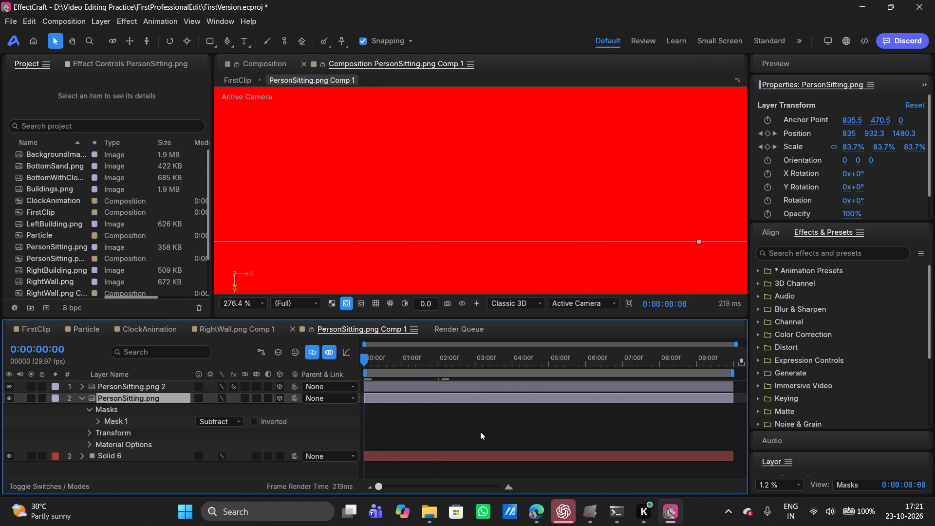
pyautogui.click(260, 304)
pyautogui.click(232, 110)
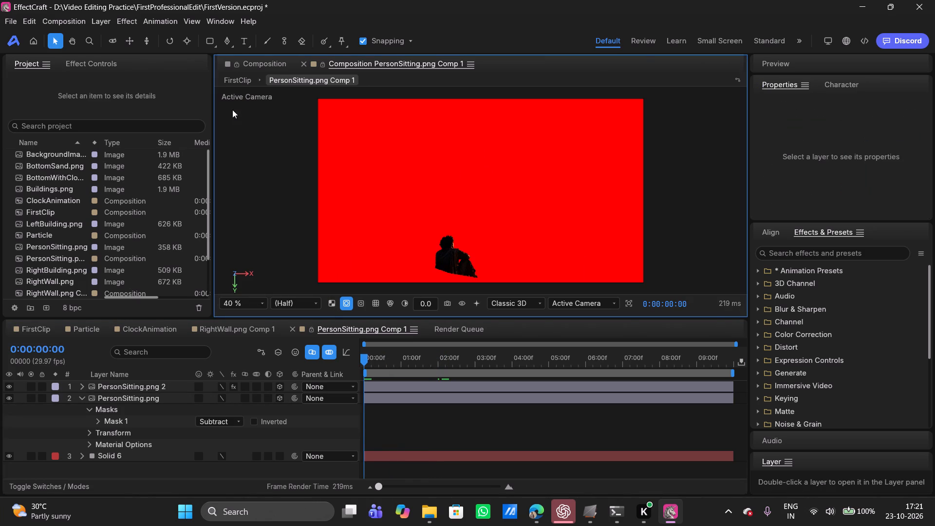
pyautogui.press('space')
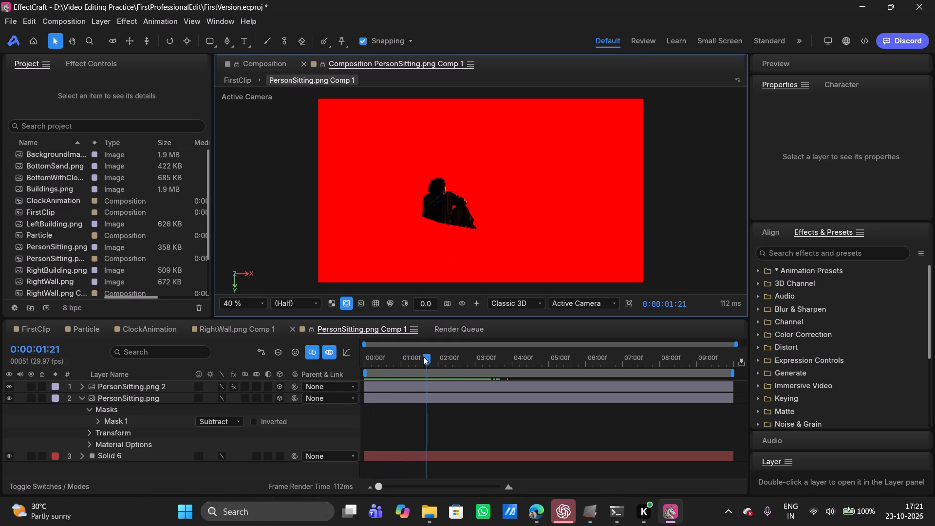
pyautogui.moveTo(476, 364); pyautogui.dragTo(386, 365)
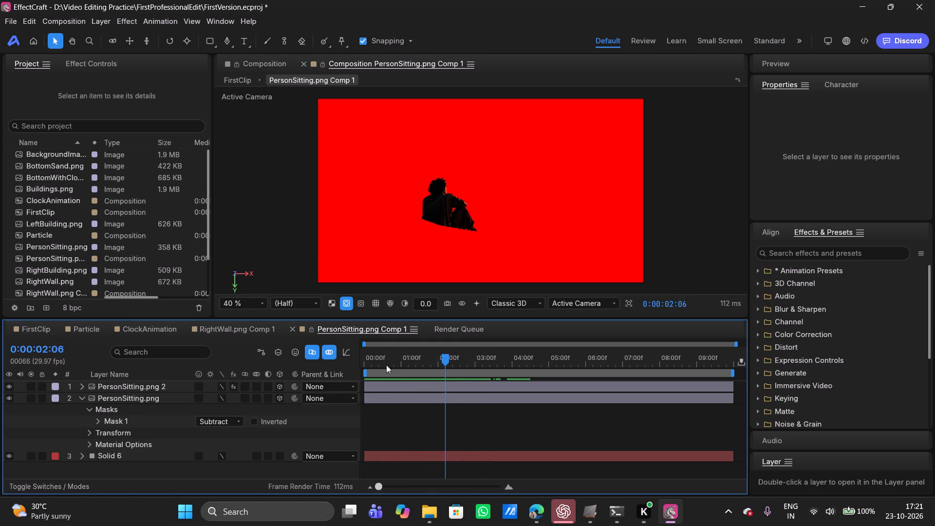
pyautogui.moveTo(386, 365); pyautogui.dragTo(411, 359)
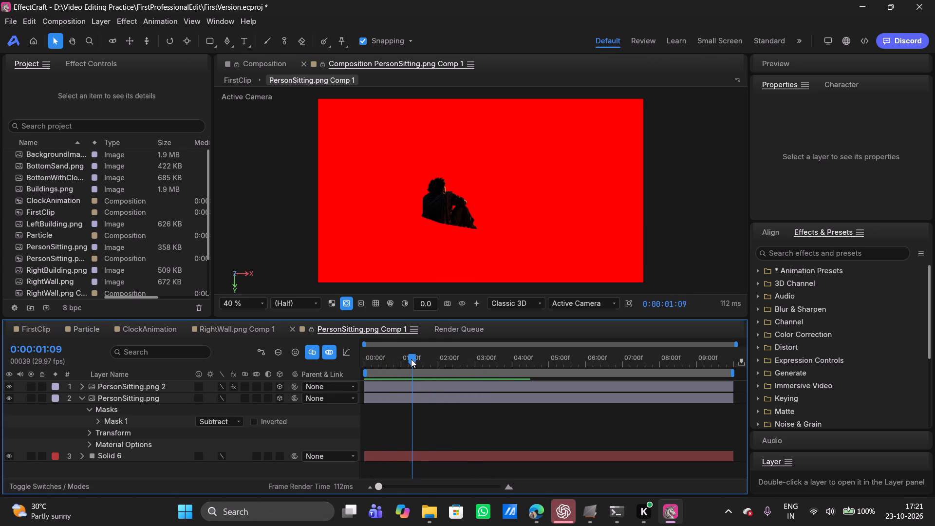
pyautogui.moveTo(411, 359); pyautogui.dragTo(391, 360)
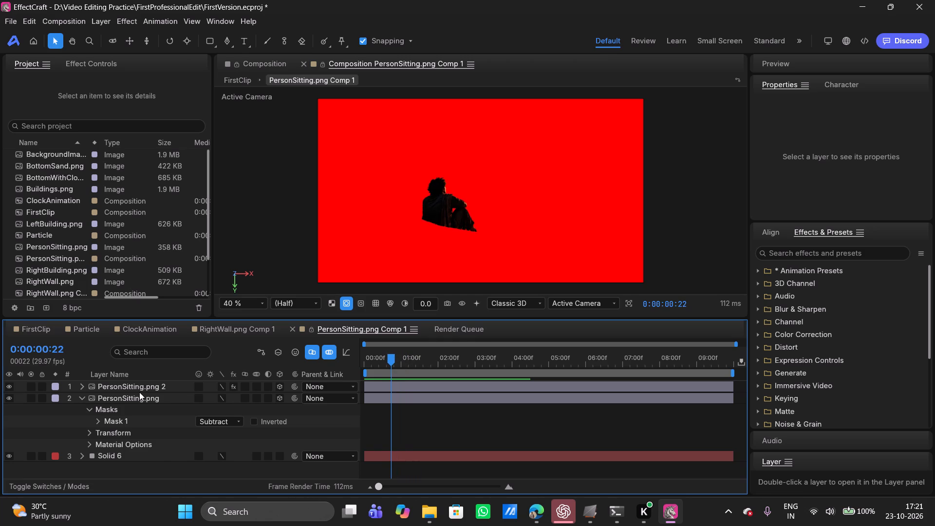
# Delete the Position keyframe near 0:00:02:03 on the PersonSitting.png body layer and preview the motion from the start.
pyautogui.click(89, 432)
pyautogui.click(88, 408)
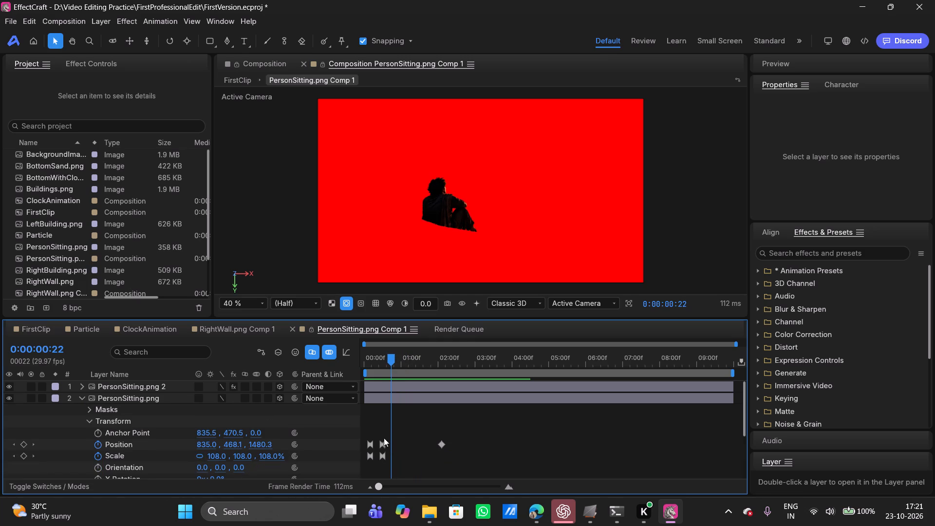
pyautogui.click(442, 443)
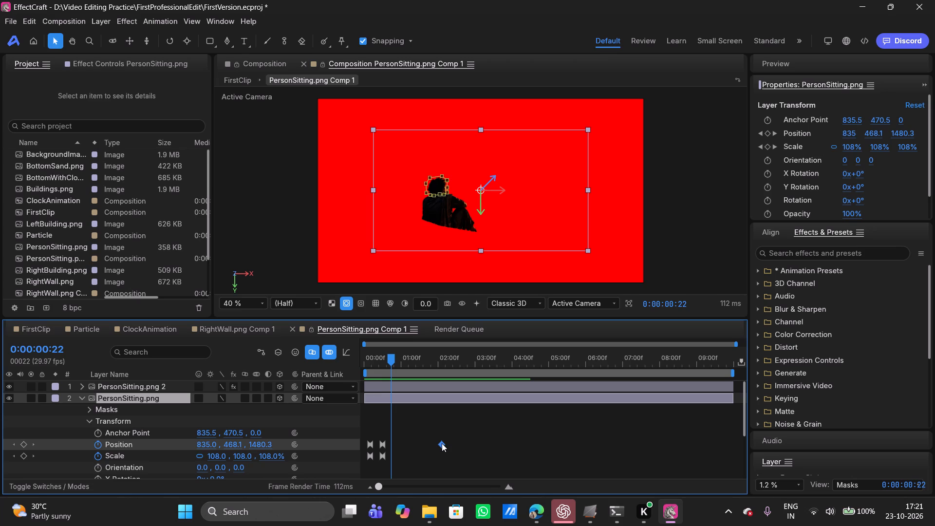
pyautogui.press('Delete')
pyautogui.click(410, 414)
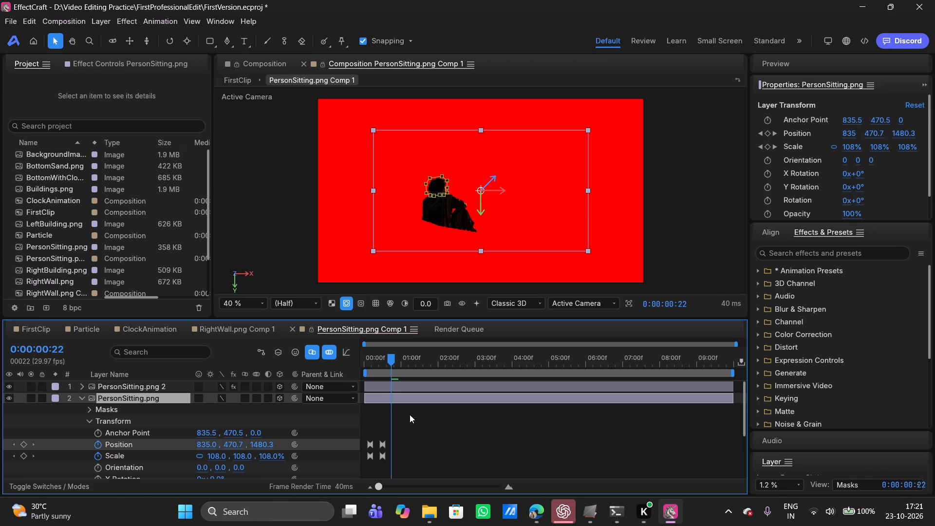
pyautogui.moveTo(390, 358); pyautogui.dragTo(310, 357)
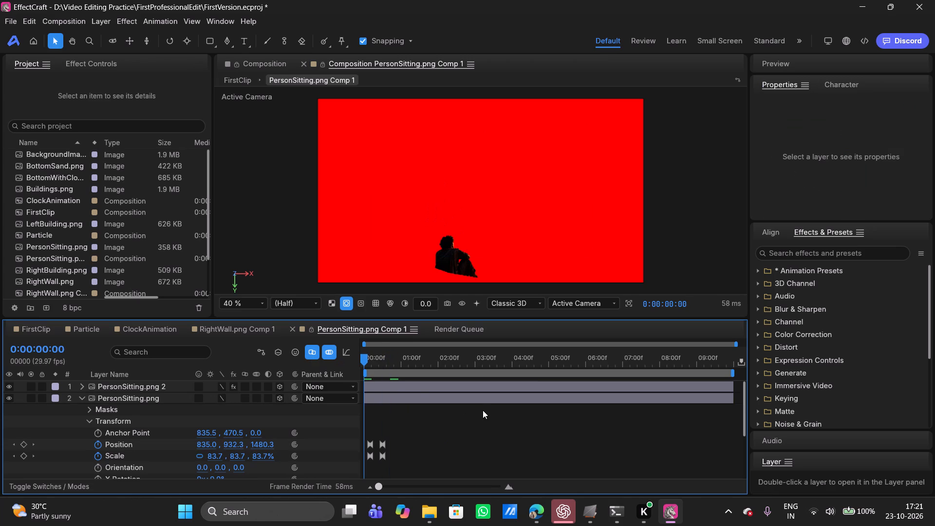
pyautogui.press('space')
pyautogui.moveTo(483, 410); pyautogui.dragTo(454, 409)
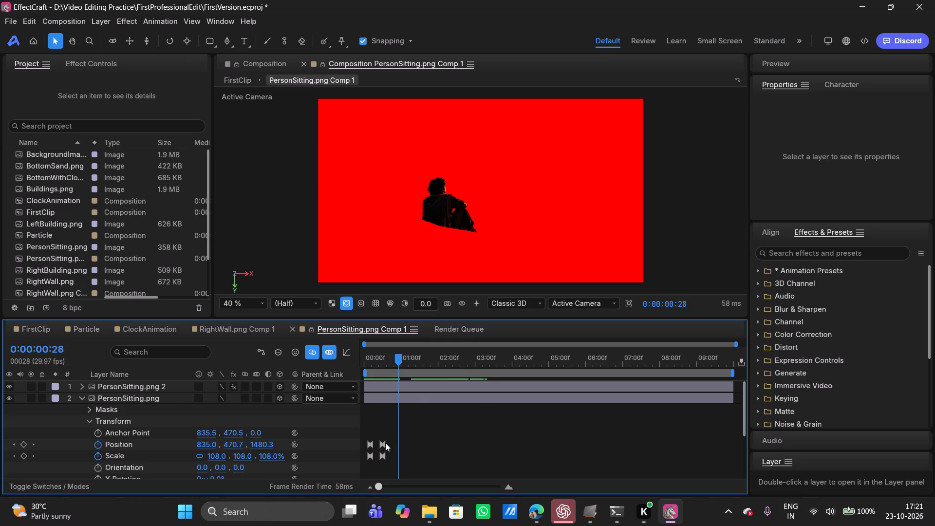
# At the 0:00:00:15 Position keyframe, set the PersonSitting.png body layer's Y position to 468.3 and check the opening movement.
pyautogui.click(384, 443)
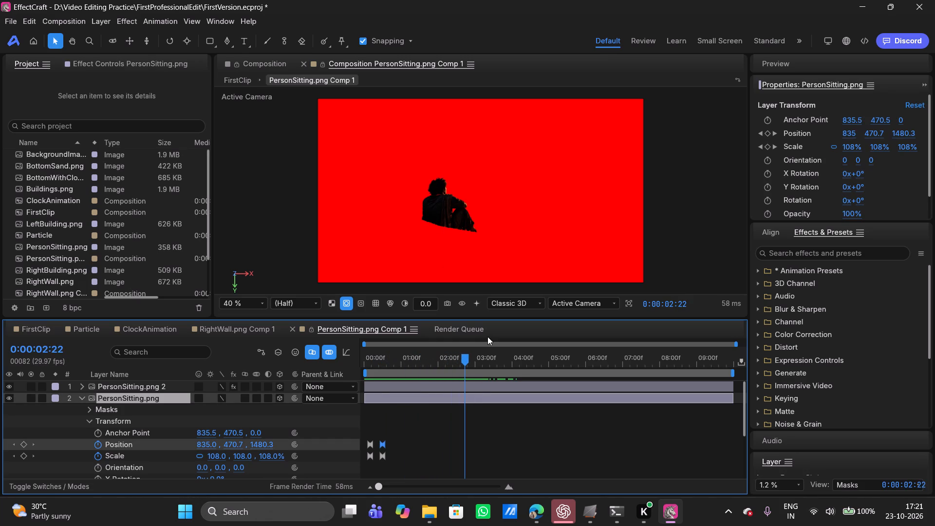
pyautogui.press('space')
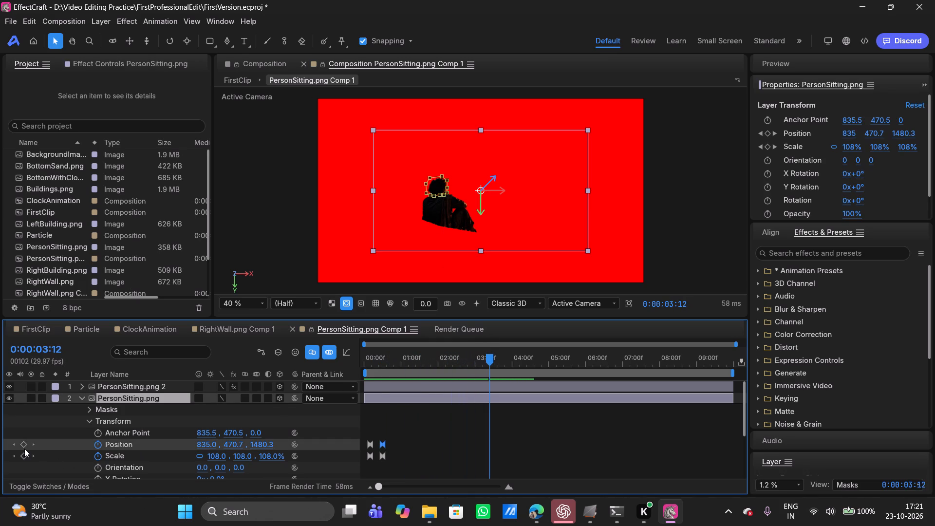
pyautogui.click(12, 443)
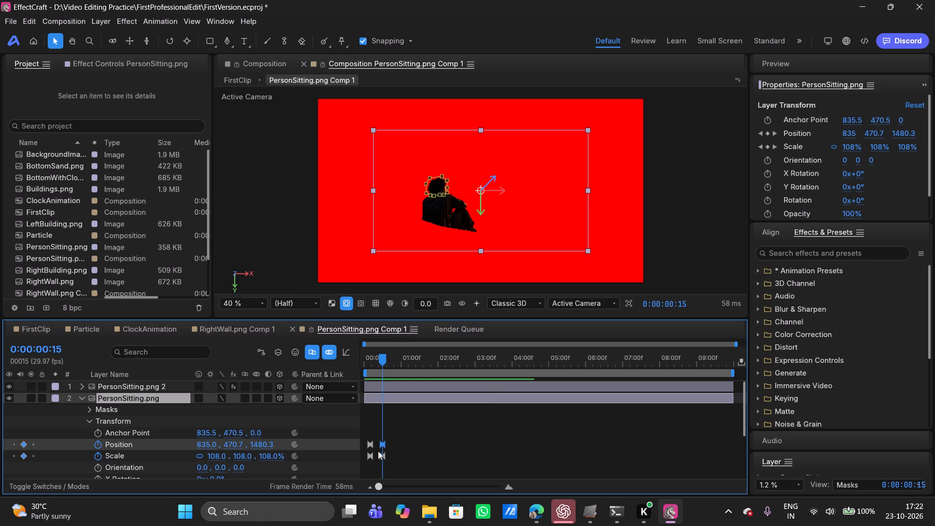
pyautogui.click(382, 455)
pyautogui.click(455, 444)
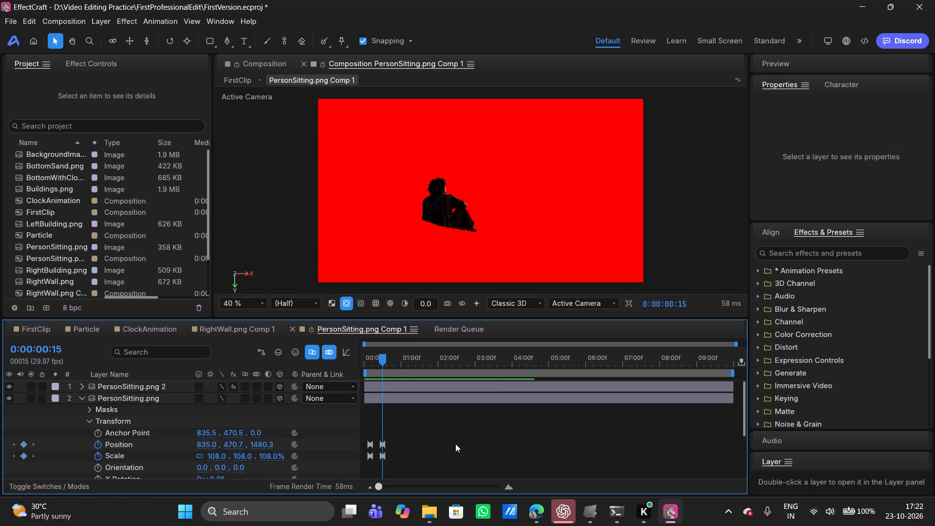
pyautogui.click(233, 445)
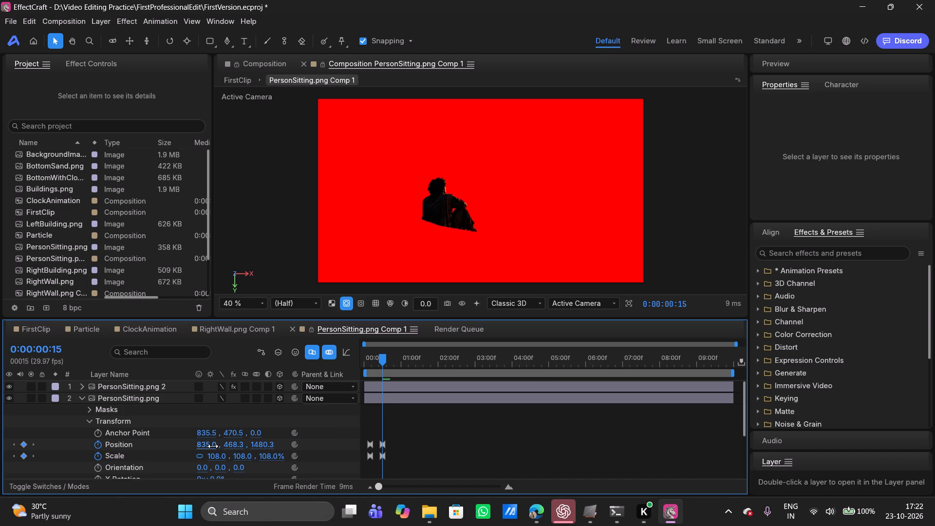
pyautogui.moveTo(380, 353); pyautogui.dragTo(374, 354)
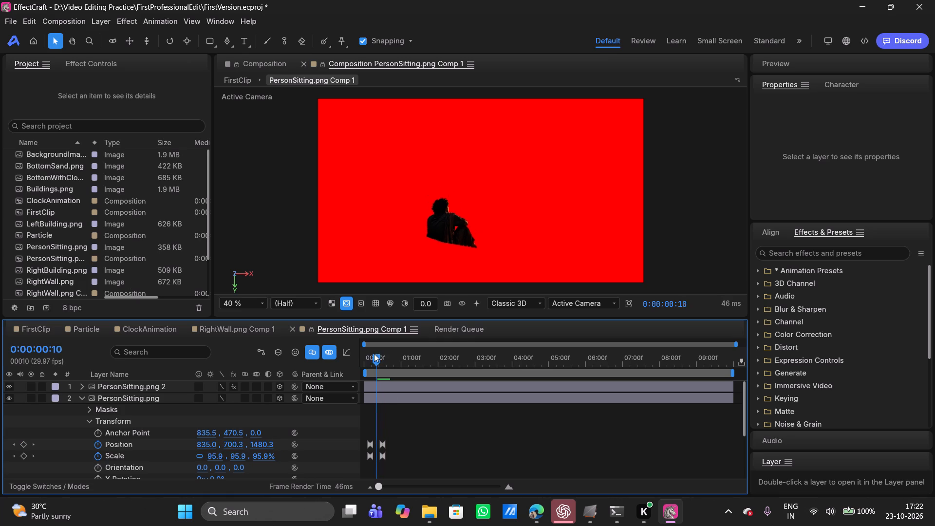
pyautogui.moveTo(374, 354); pyautogui.dragTo(387, 354)
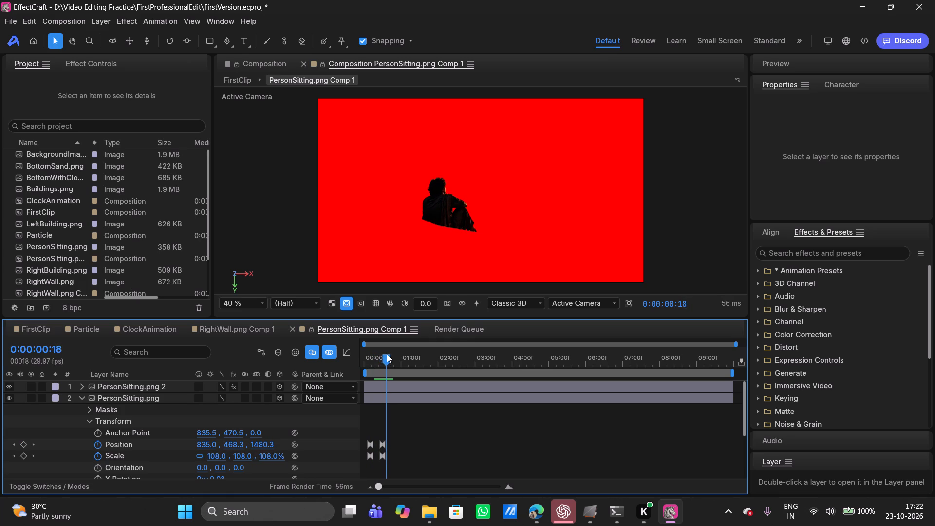
pyautogui.moveTo(387, 354); pyautogui.dragTo(355, 356)
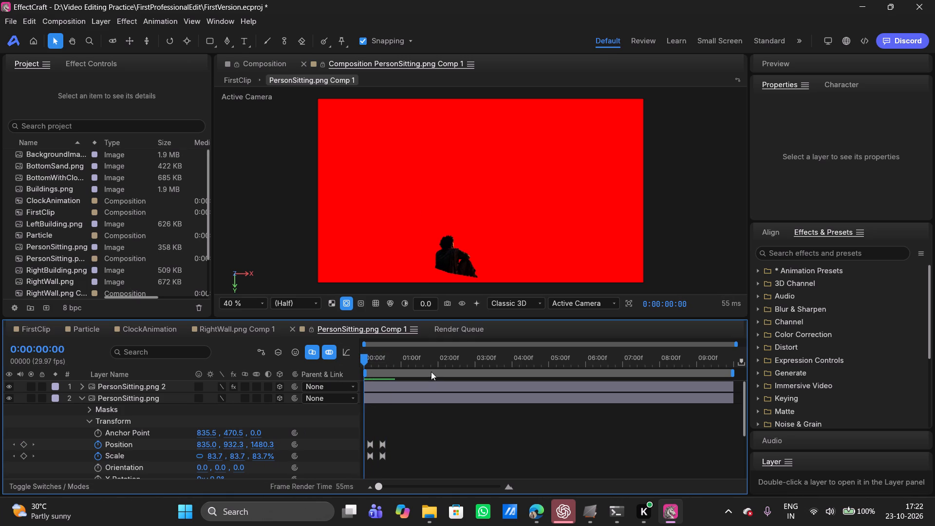
pyautogui.click(437, 434)
# Collapse the body layer's properties and hide the red Solid 6 background layer.
pyautogui.click(80, 398)
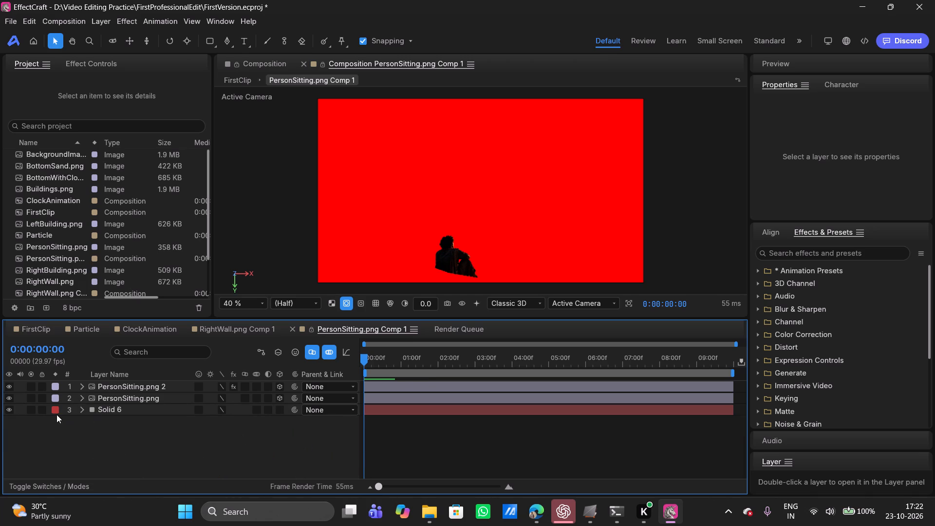
pyautogui.click(5, 408)
pyautogui.click(217, 462)
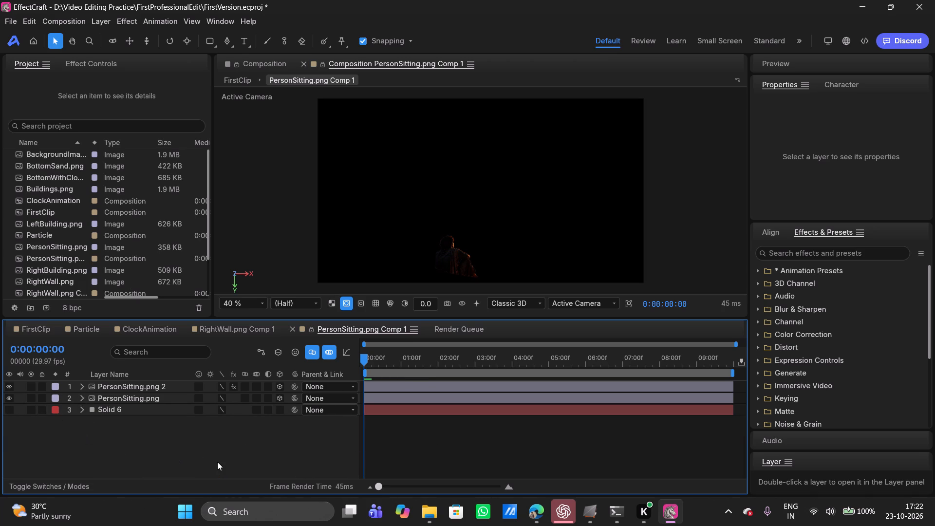
pyautogui.click(408, 411)
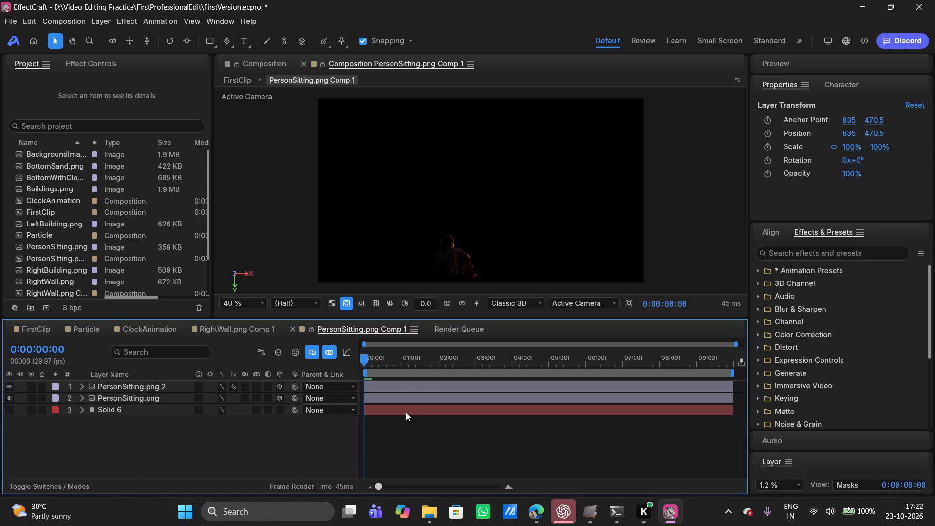
pyautogui.click(393, 429)
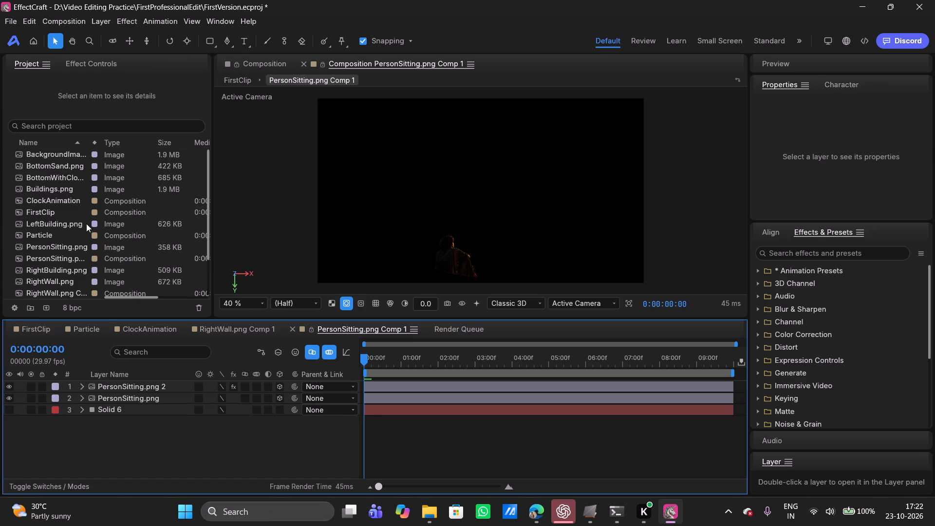
# Open the FirstClip composition, preview its opening frames, and make the PersonSitting.png Comp 1 layer 3D.
pyautogui.doubleClick(34, 210)
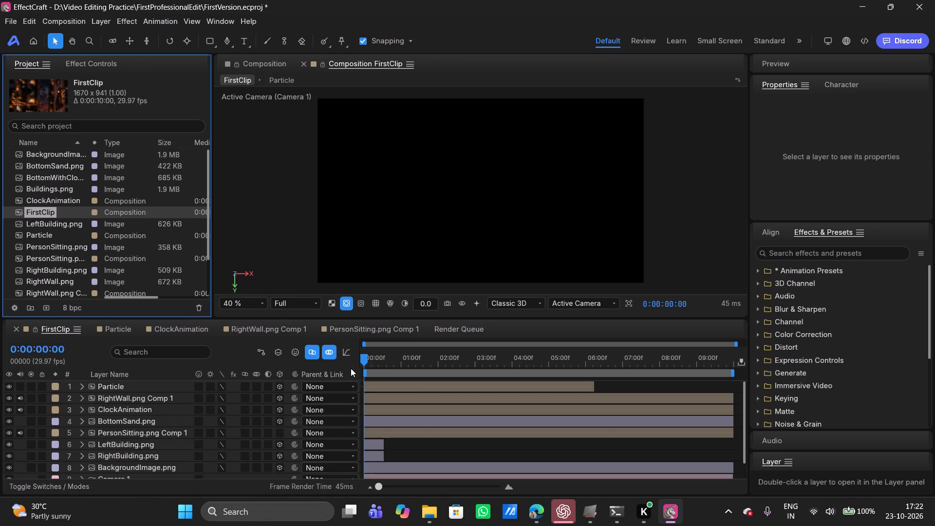
pyautogui.press('space')
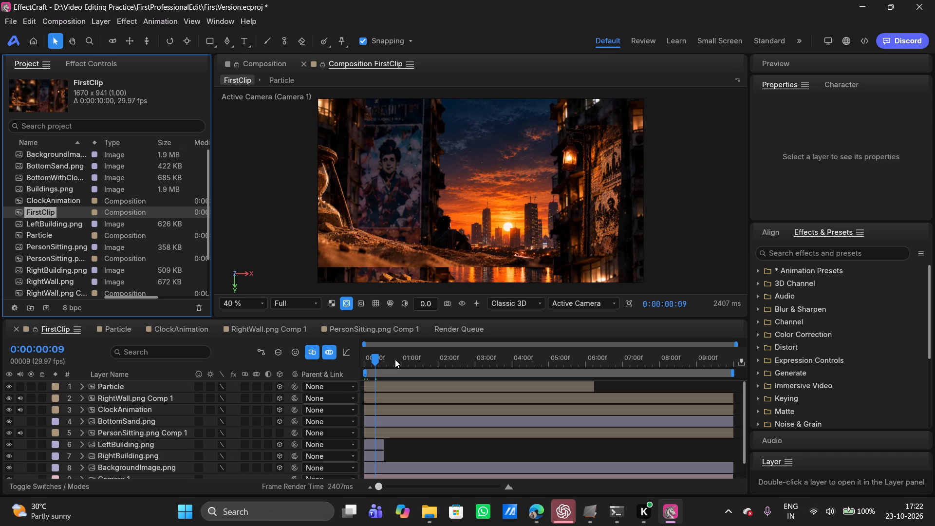
pyautogui.moveTo(396, 357); pyautogui.dragTo(395, 359)
pyautogui.moveTo(395, 359); pyautogui.dragTo(374, 355)
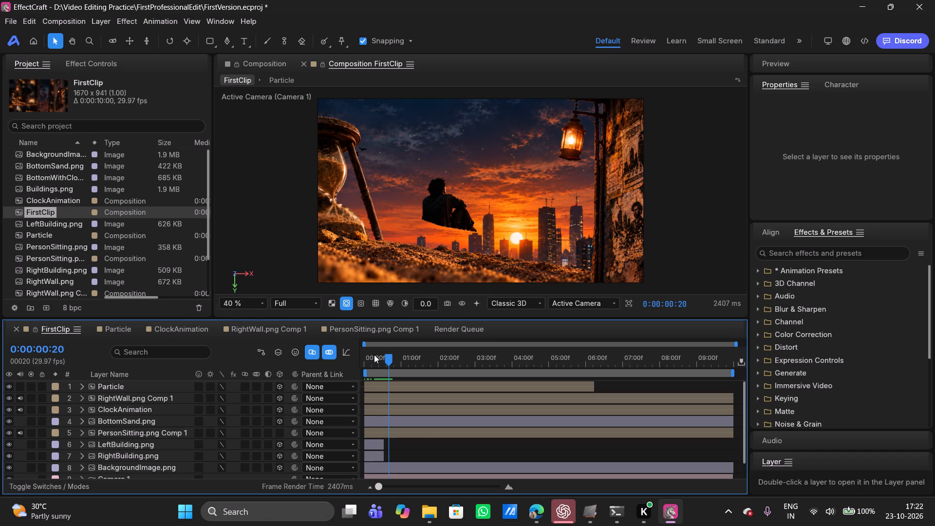
pyautogui.moveTo(374, 355); pyautogui.dragTo(356, 355)
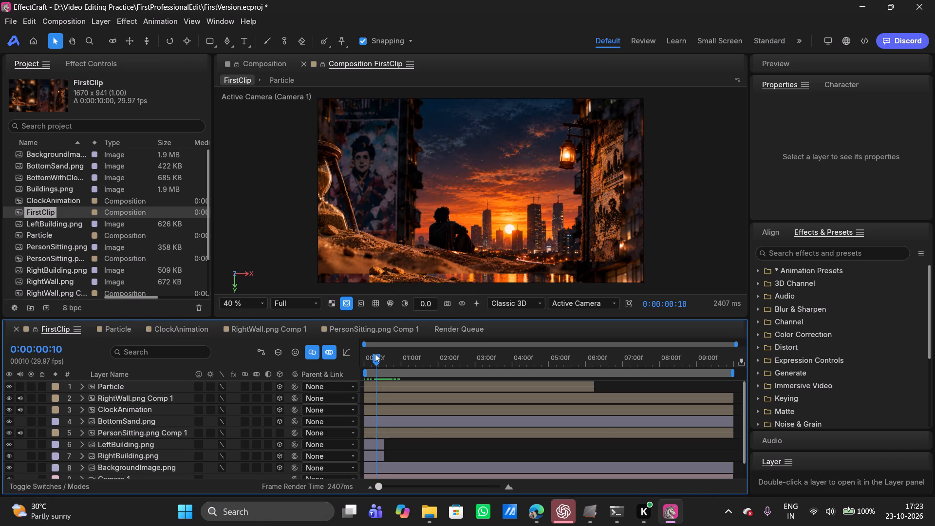
pyautogui.click(281, 432)
# Scrub through the opening frames of FirstClip to check the person's placement, stopping at 0:00:00:16.
pyautogui.click(374, 358)
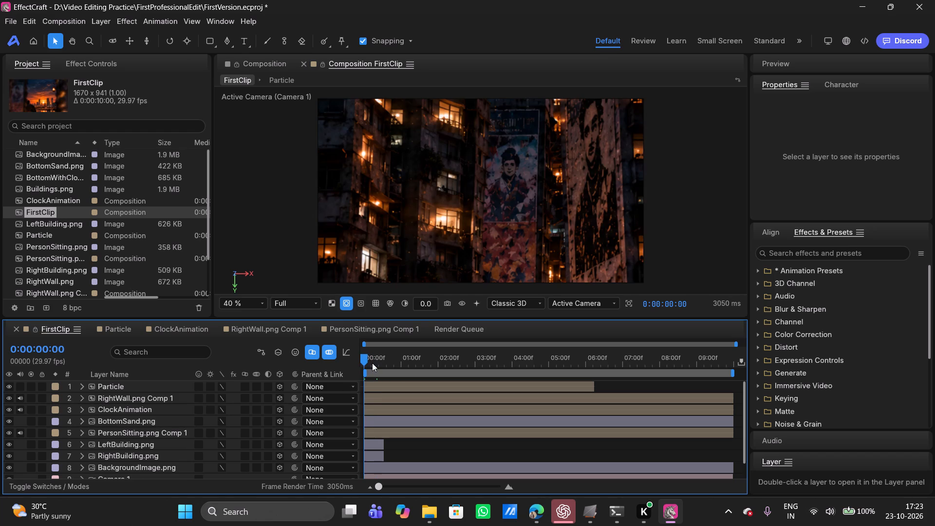
pyautogui.click(364, 358)
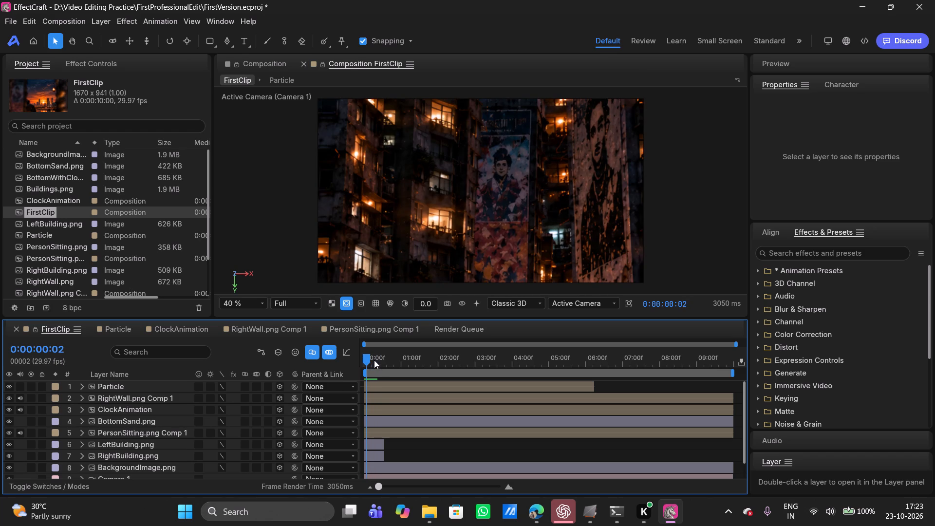
pyautogui.moveTo(365, 358); pyautogui.dragTo(383, 357)
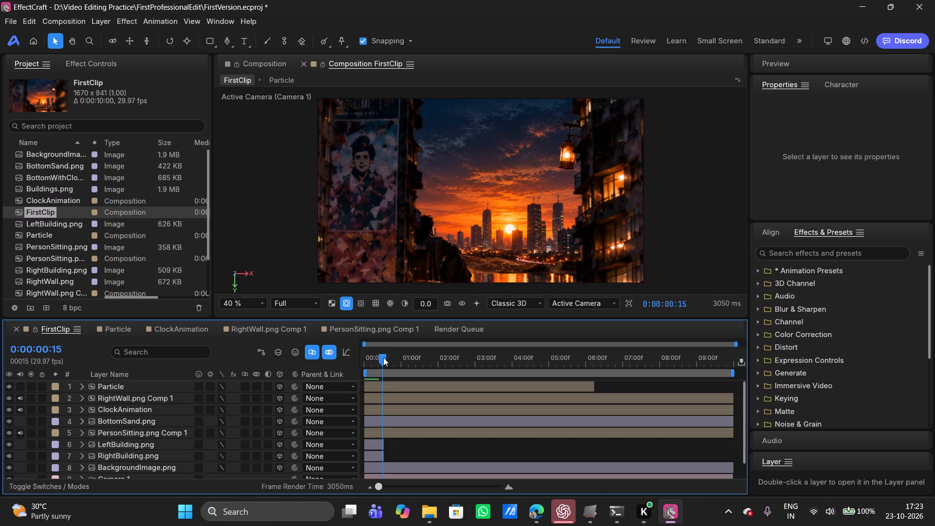
pyautogui.moveTo(383, 357); pyautogui.dragTo(387, 355)
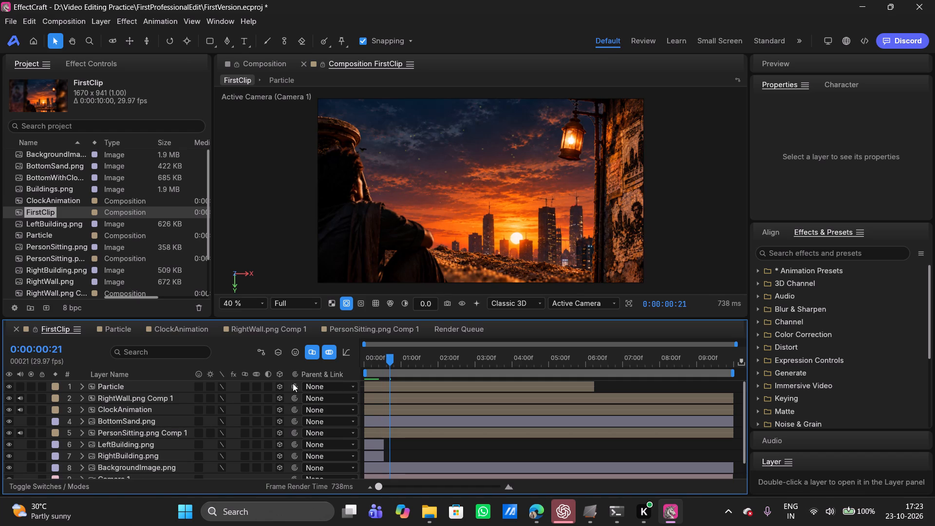
pyautogui.moveTo(391, 359); pyautogui.dragTo(383, 362)
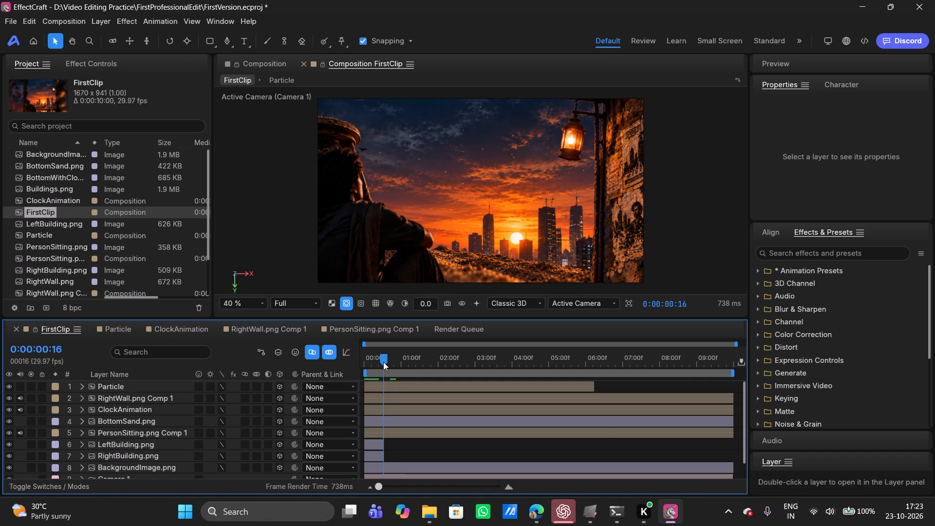
pyautogui.moveTo(383, 362); pyautogui.dragTo(380, 362)
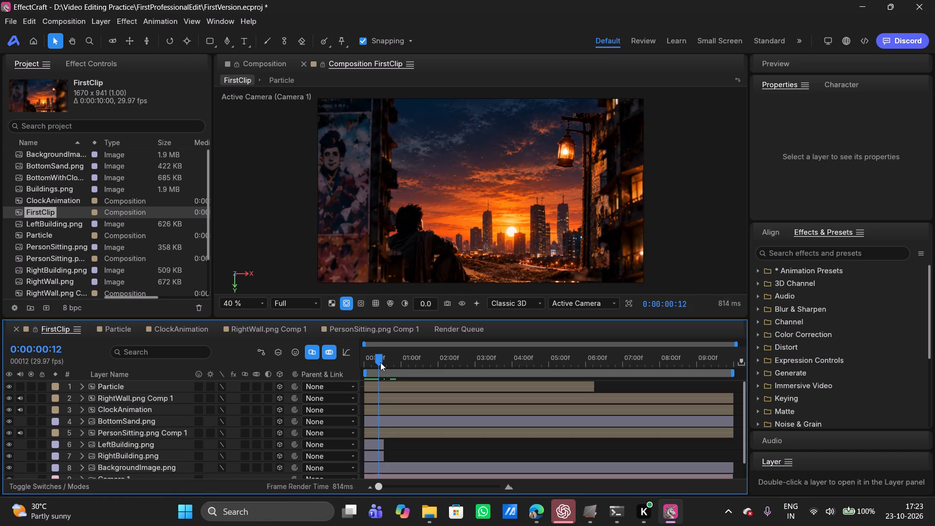
pyautogui.moveTo(380, 362); pyautogui.dragTo(384, 361)
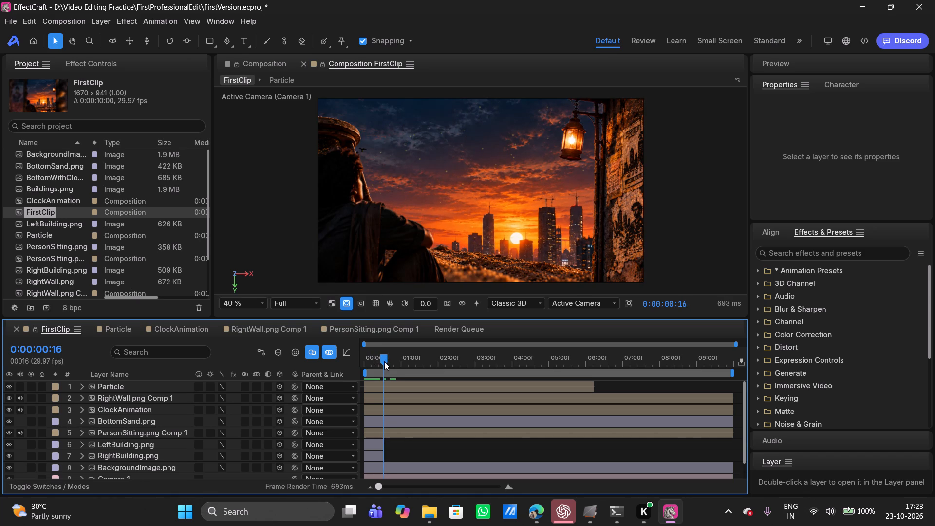
# Set the PersonSitting.png Comp 1 layer's X position to 848.6.
pyautogui.click(146, 434)
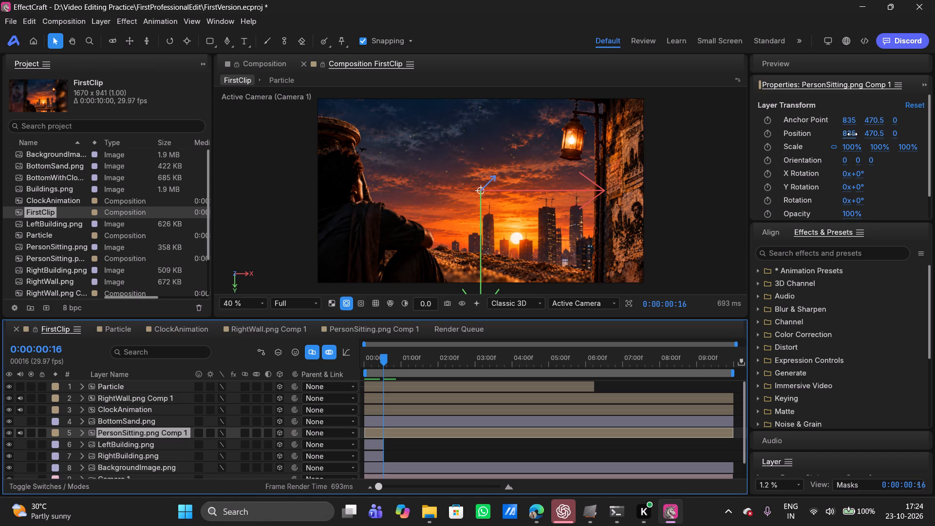
pyautogui.moveTo(852, 134); pyautogui.dragTo(857, 133)
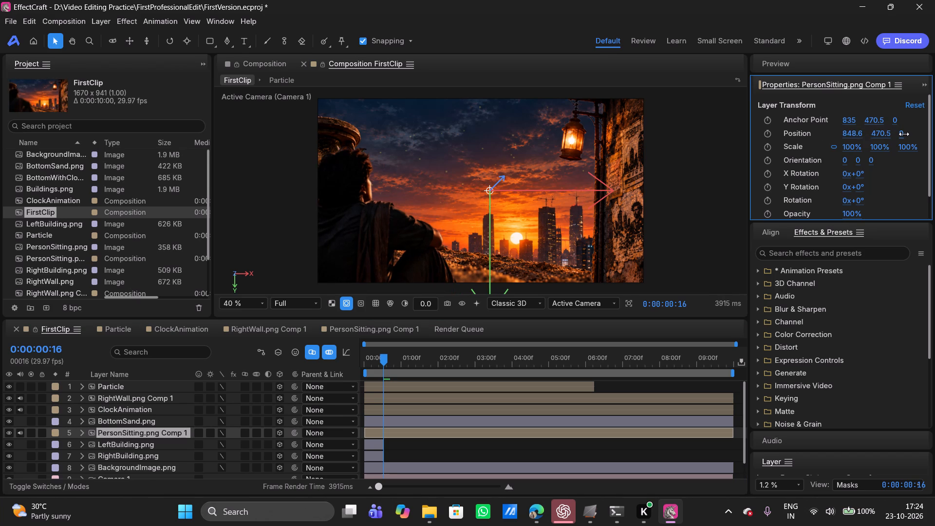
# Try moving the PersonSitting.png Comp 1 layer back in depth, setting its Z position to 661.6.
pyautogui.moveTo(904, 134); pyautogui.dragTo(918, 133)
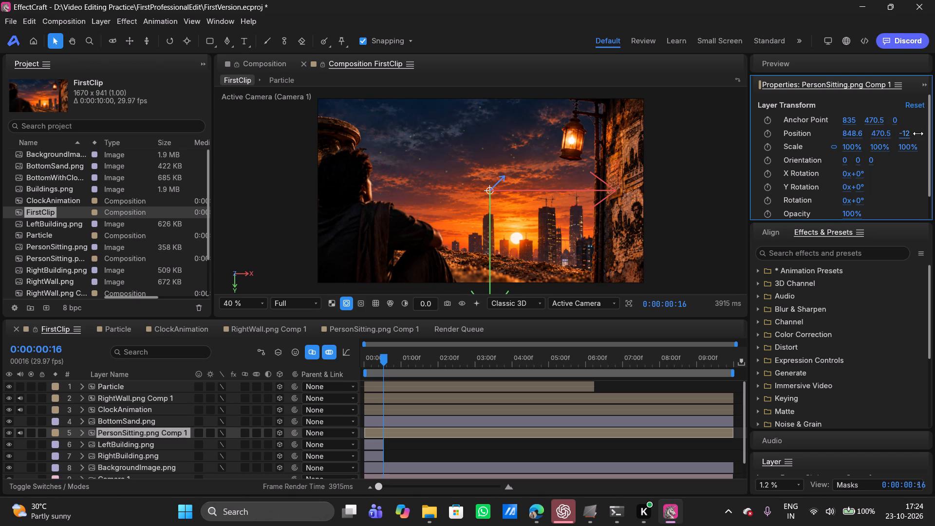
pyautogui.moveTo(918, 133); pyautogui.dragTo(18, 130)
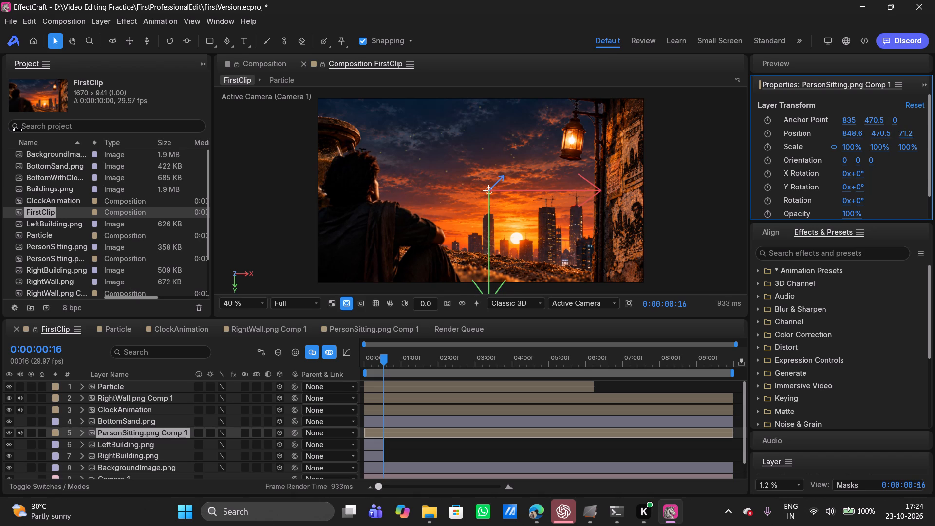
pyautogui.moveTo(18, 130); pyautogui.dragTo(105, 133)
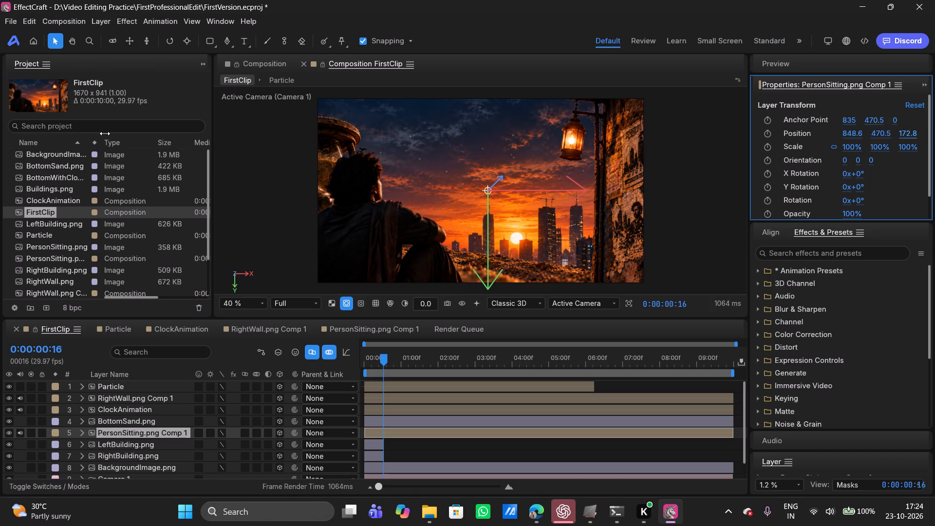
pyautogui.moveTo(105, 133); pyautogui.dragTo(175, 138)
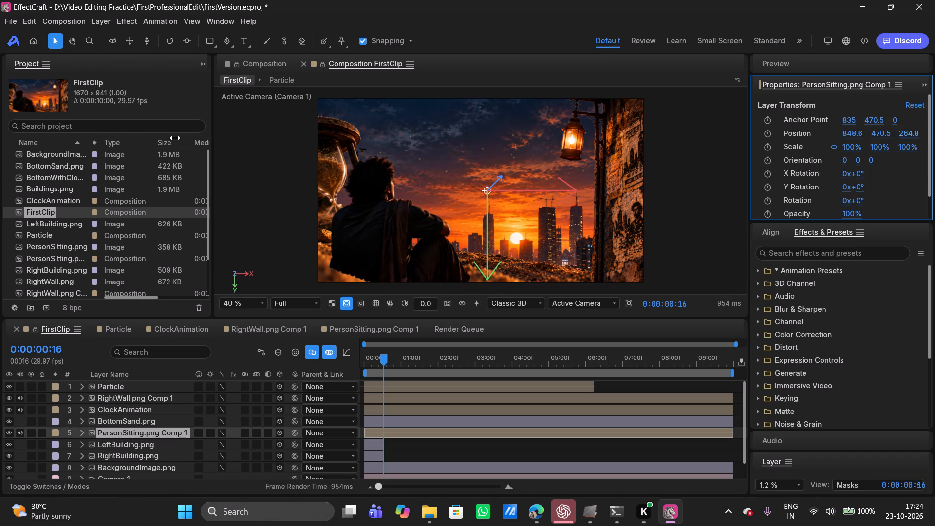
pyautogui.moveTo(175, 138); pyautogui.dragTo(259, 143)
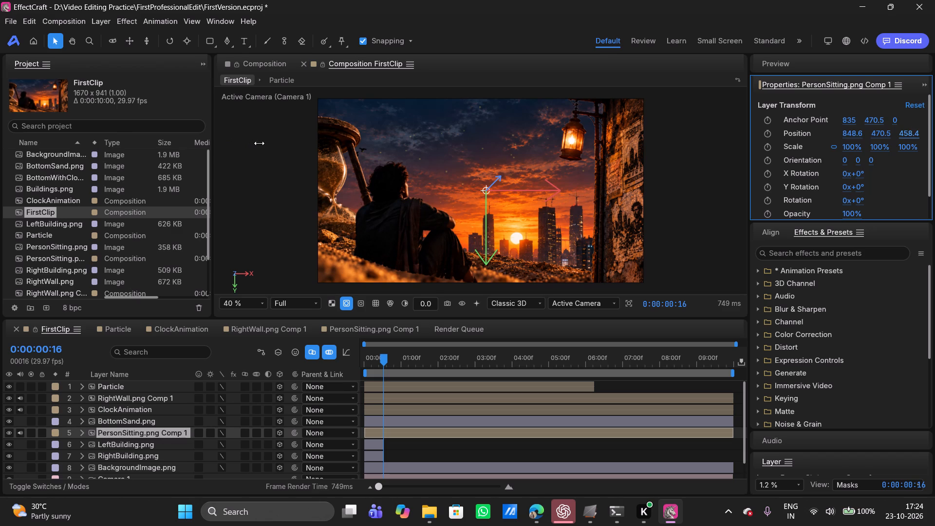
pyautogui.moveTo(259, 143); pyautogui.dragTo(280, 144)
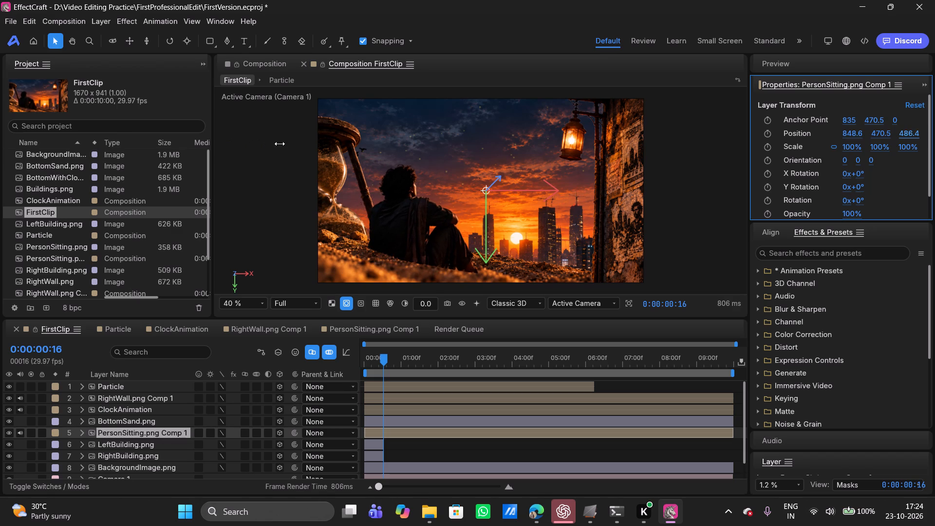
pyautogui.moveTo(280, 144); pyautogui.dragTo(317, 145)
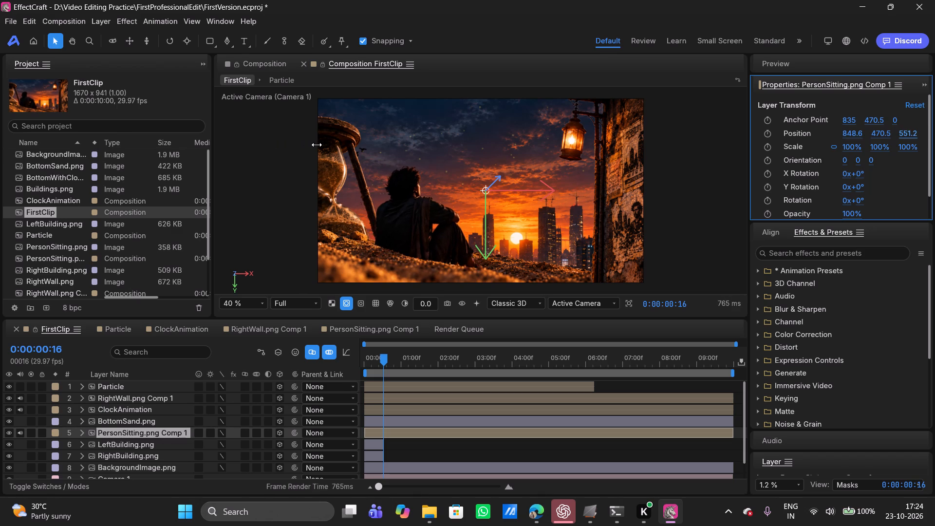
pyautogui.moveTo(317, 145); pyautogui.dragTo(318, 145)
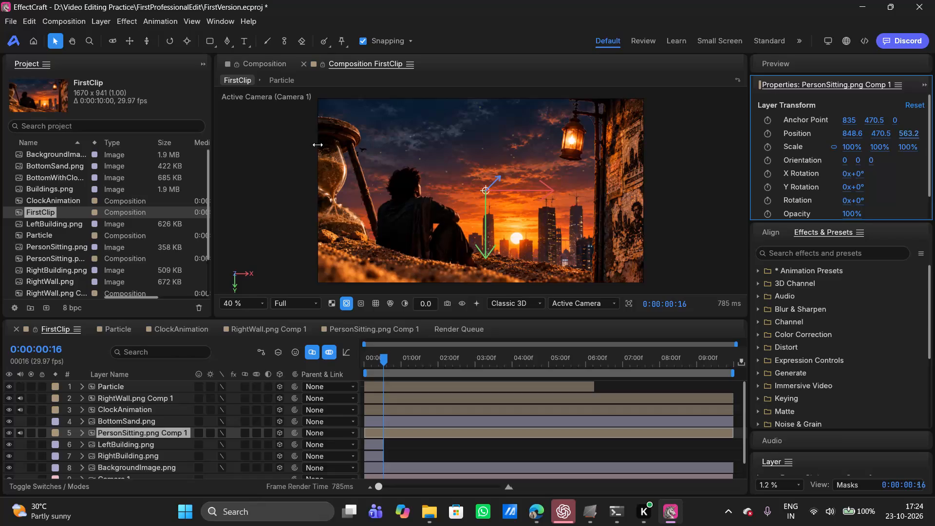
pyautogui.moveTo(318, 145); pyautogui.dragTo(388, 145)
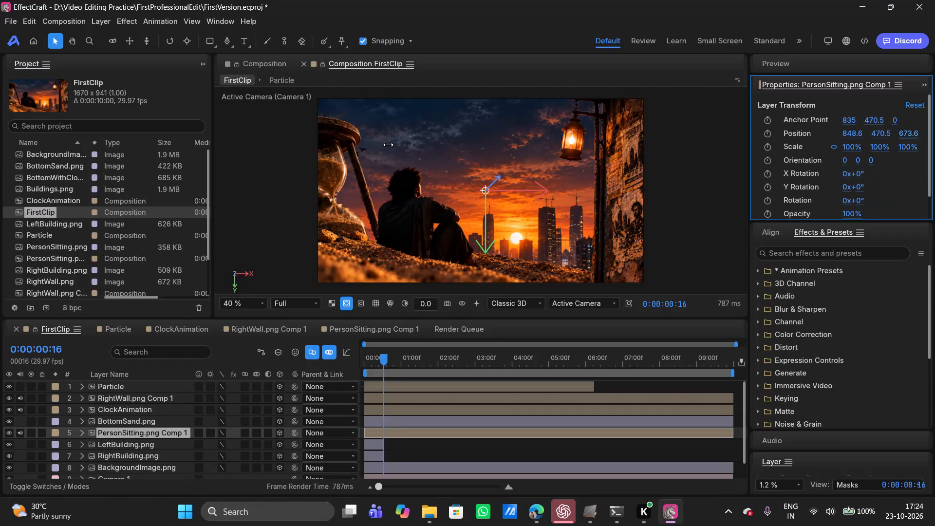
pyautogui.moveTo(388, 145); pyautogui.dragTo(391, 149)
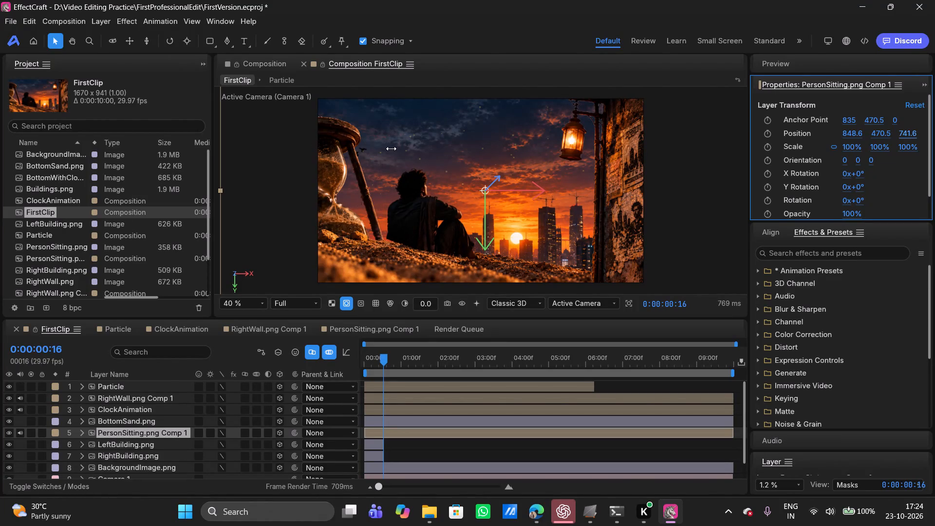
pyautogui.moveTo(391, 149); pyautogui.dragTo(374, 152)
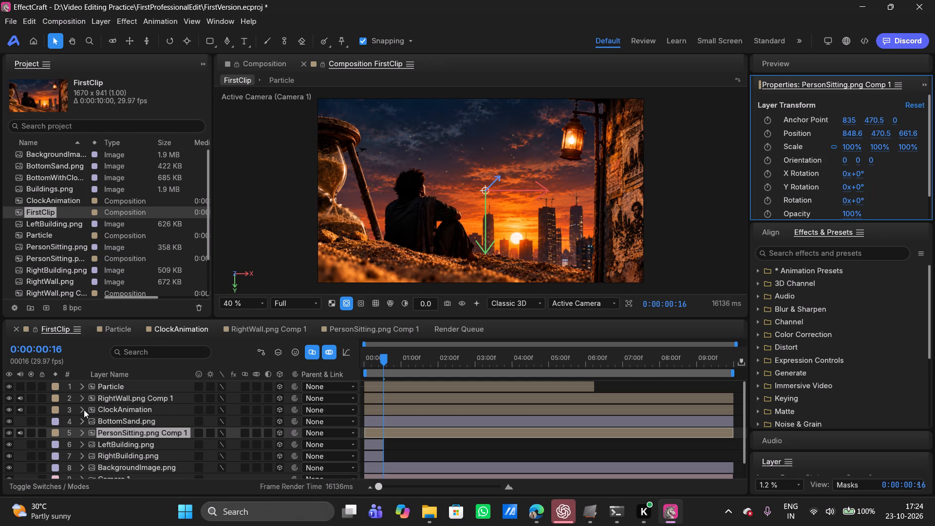
# Check the BottomSand.png layer's depth and set the PersonSitting.png Comp 1 layer's Z position to the matching 1428.
pyautogui.click(121, 419)
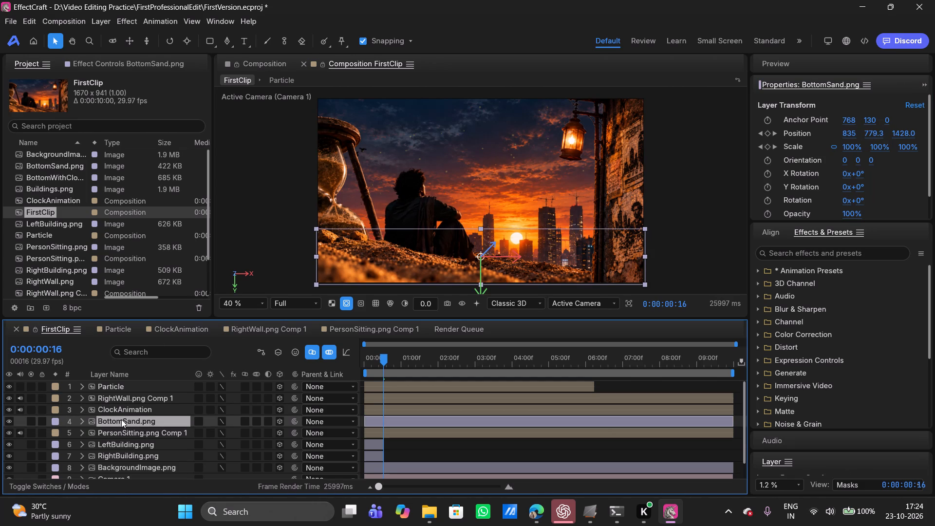
pyautogui.click(110, 433)
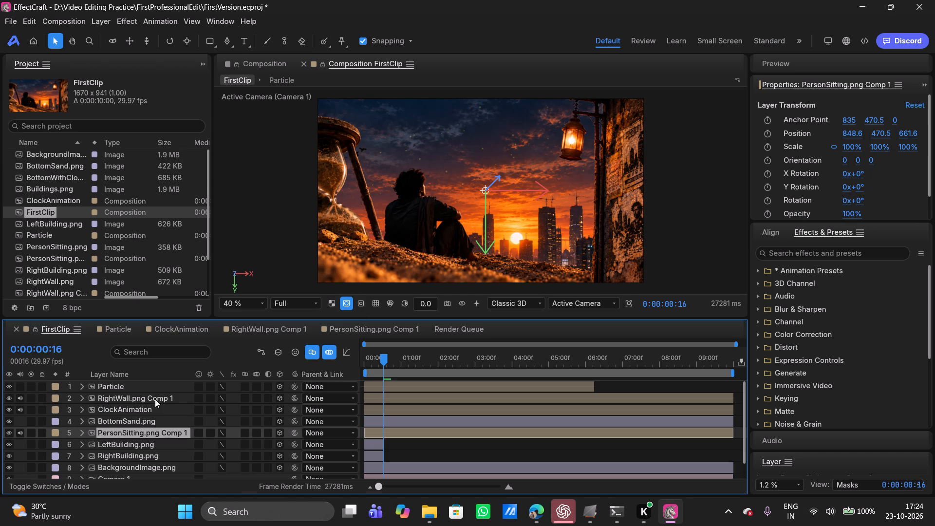
pyautogui.click(131, 418)
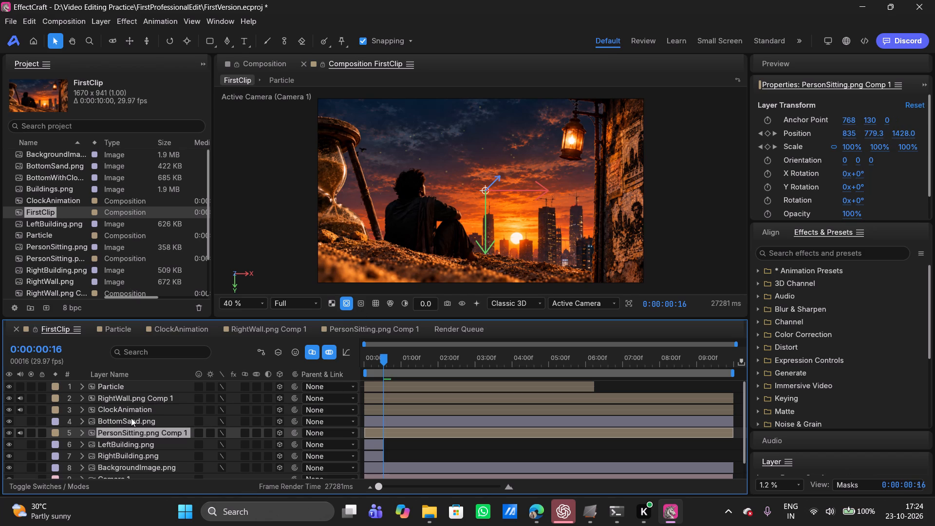
pyautogui.click(119, 430)
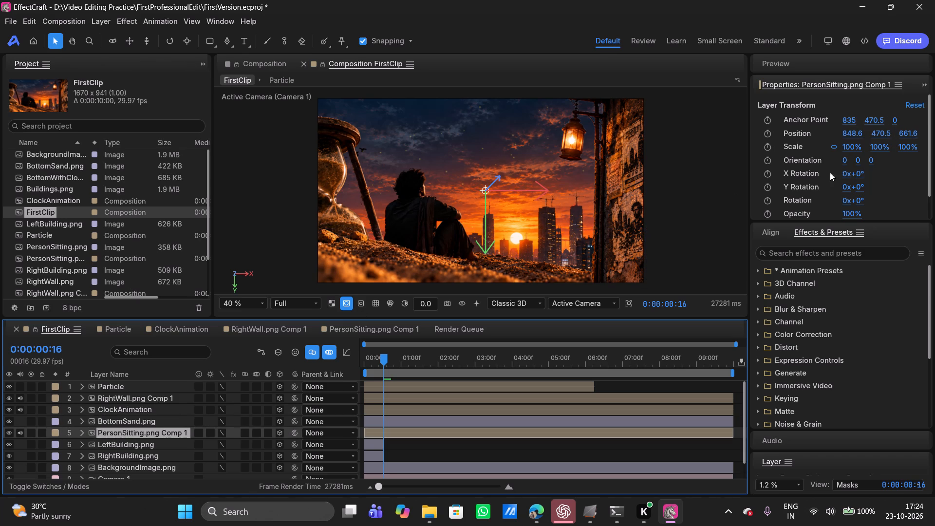
pyautogui.doubleClick(903, 137)
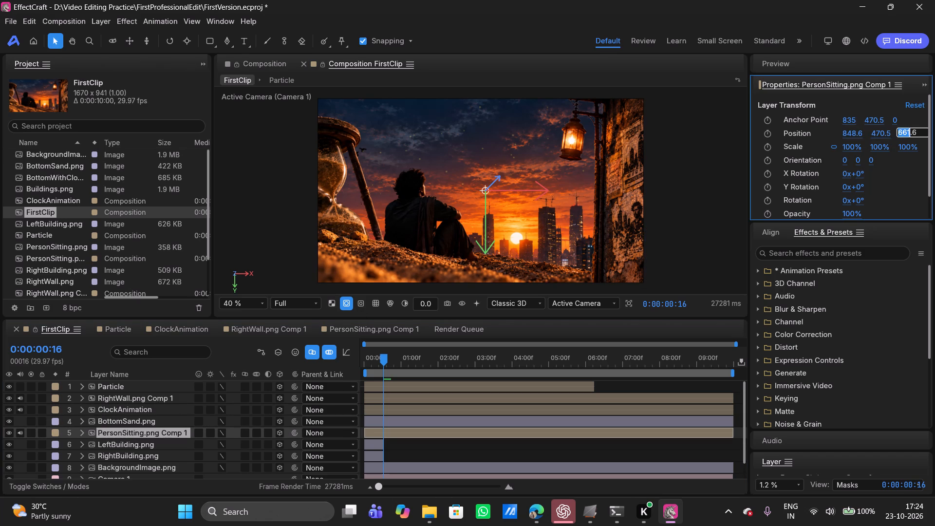
pyautogui.press('BackSpace')
pyautogui.press('Right')
pyautogui.press('Right')
pyautogui.press('BackSpace')
pyautogui.press('BackSpace')
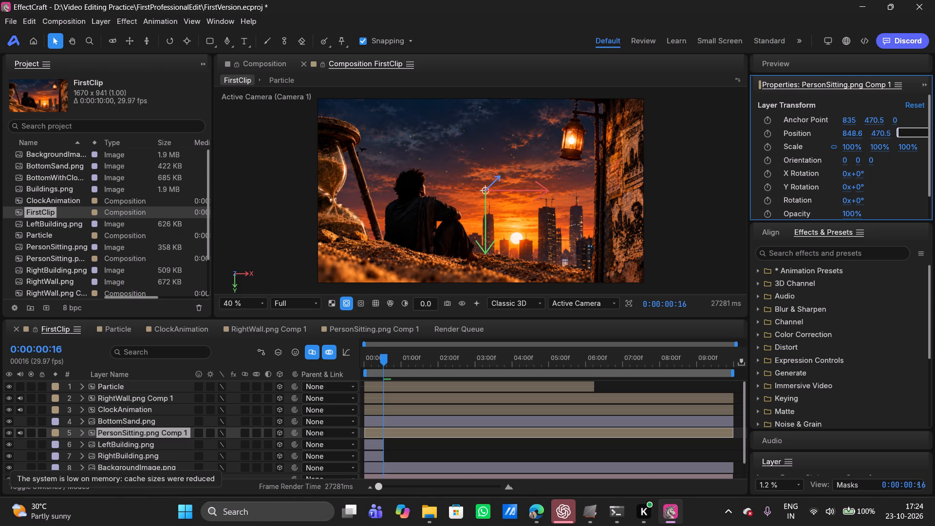
pyautogui.press('BackSpace')
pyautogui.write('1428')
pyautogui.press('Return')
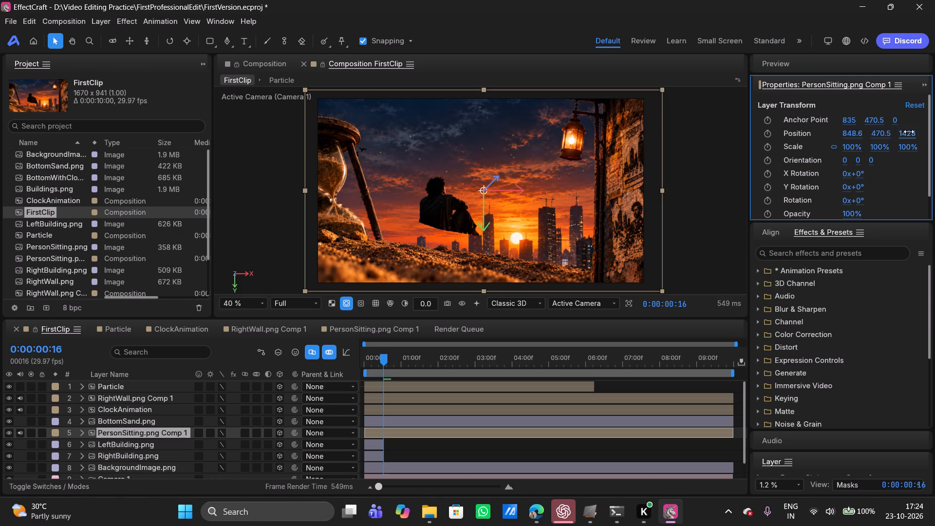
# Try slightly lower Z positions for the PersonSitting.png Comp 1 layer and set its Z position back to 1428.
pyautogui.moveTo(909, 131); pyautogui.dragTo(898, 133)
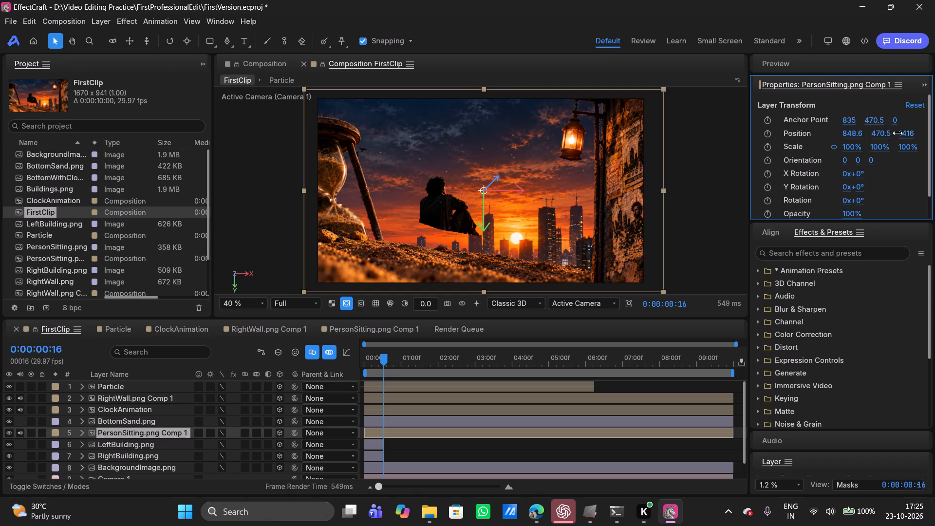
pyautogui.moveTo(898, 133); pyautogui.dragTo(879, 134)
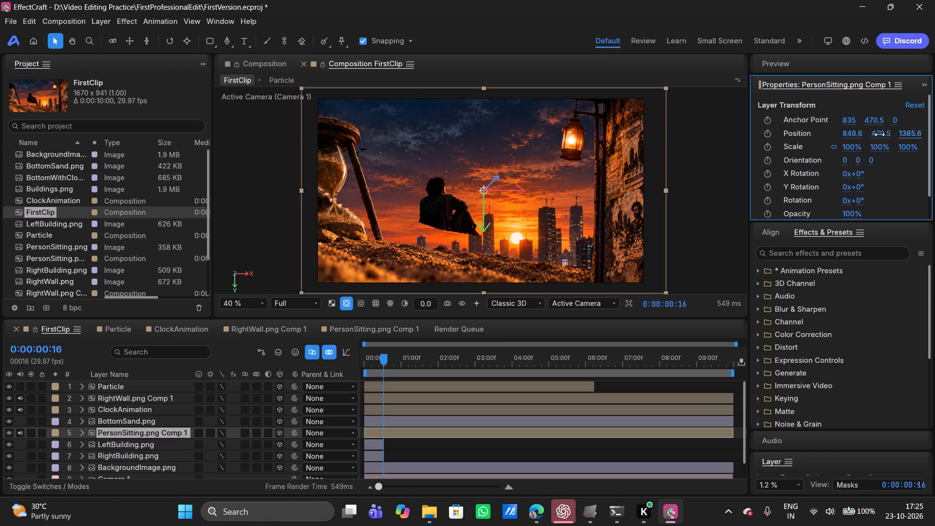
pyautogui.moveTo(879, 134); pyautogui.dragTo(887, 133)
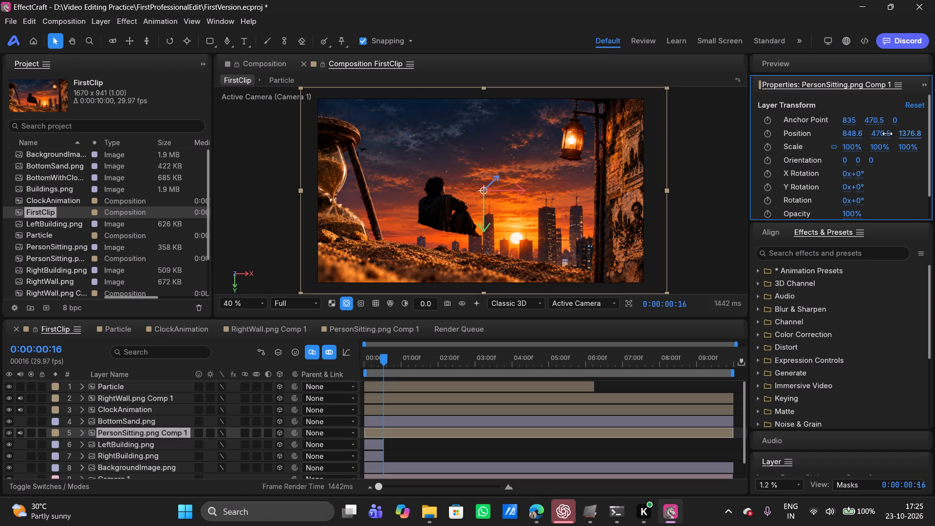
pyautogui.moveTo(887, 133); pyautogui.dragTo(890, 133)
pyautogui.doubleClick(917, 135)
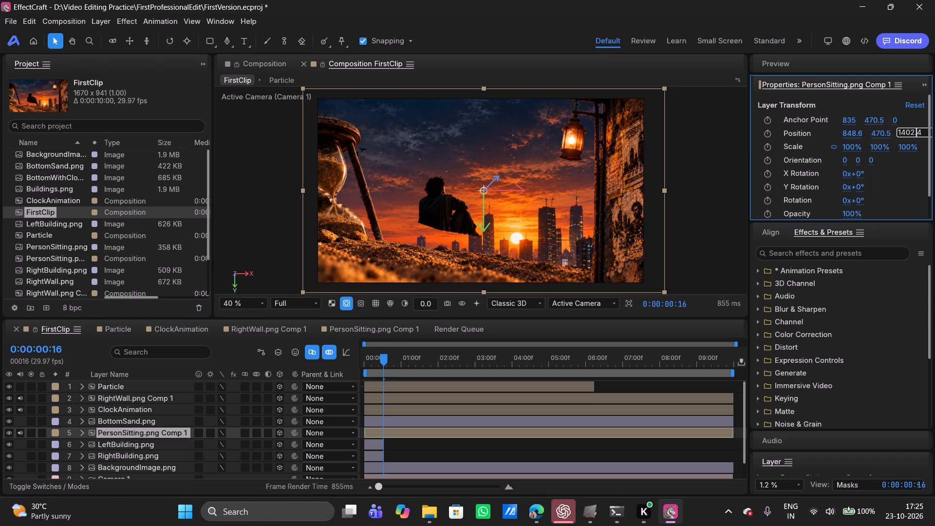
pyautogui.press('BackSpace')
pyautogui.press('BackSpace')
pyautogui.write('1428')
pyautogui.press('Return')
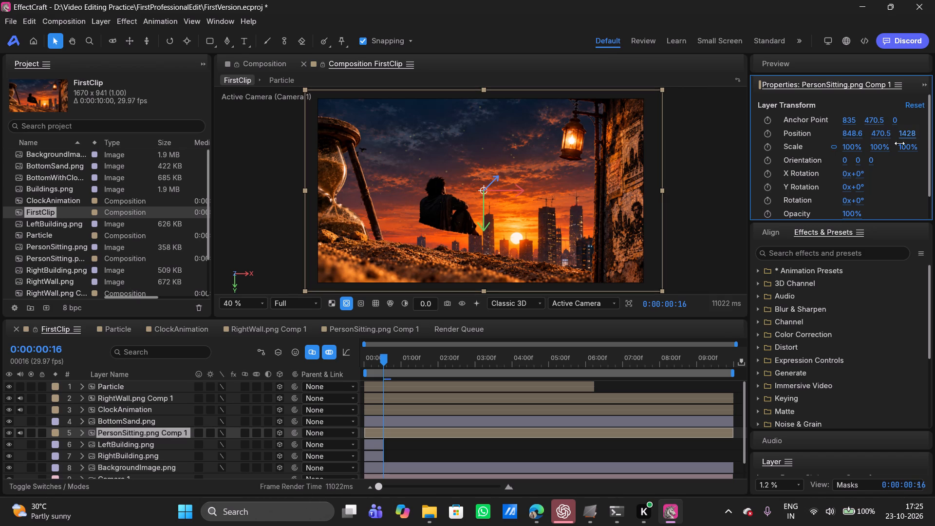
# Scale the PersonSitting.png Comp 1 layer up uniformly to 155.2% so the person sits on the sand.
pyautogui.moveTo(881, 147); pyautogui.dragTo(905, 148)
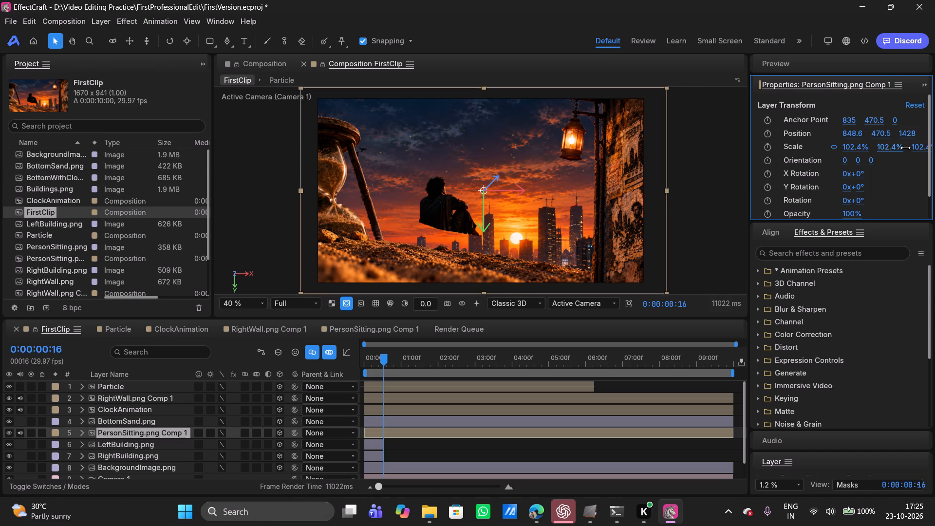
pyautogui.moveTo(905, 148); pyautogui.dragTo(915, 148)
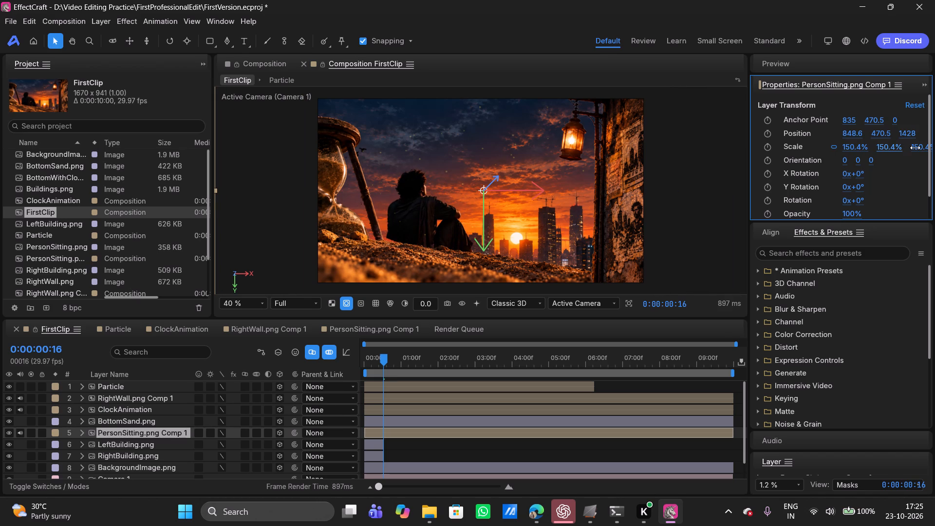
pyautogui.moveTo(915, 148); pyautogui.dragTo(923, 147)
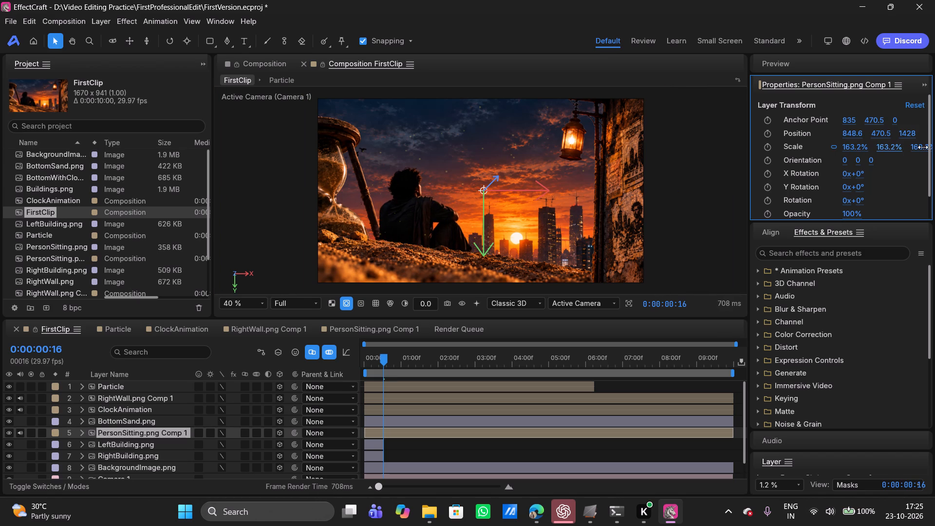
pyautogui.moveTo(923, 147); pyautogui.dragTo(928, 147)
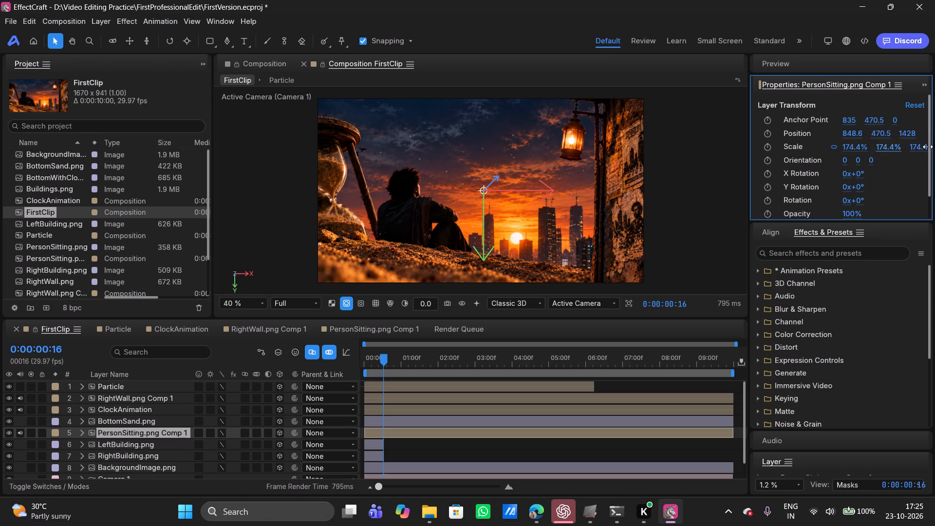
pyautogui.moveTo(928, 147); pyautogui.dragTo(924, 146)
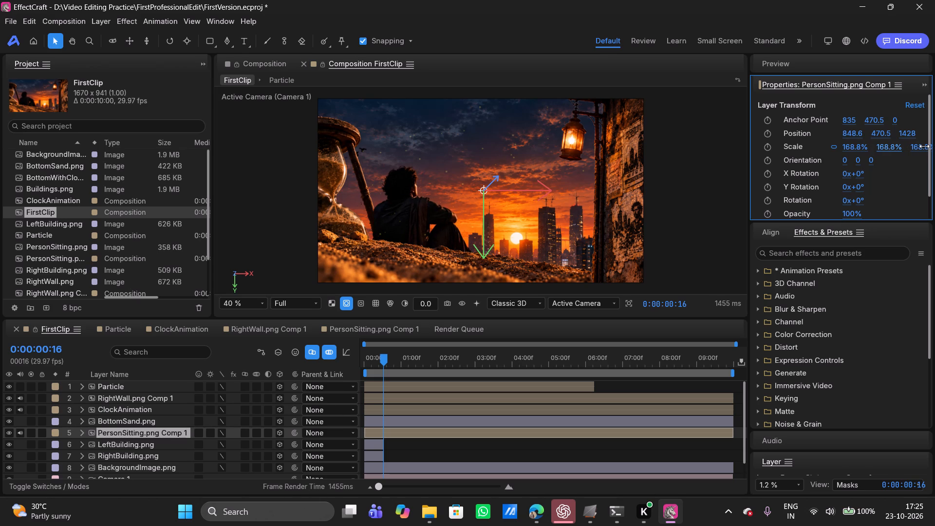
pyautogui.moveTo(924, 146); pyautogui.dragTo(919, 148)
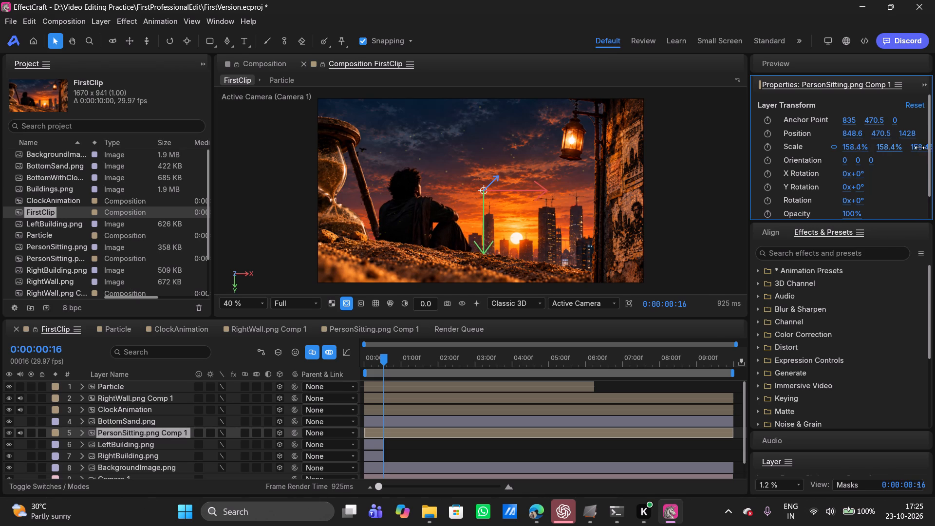
pyautogui.moveTo(919, 148); pyautogui.dragTo(918, 149)
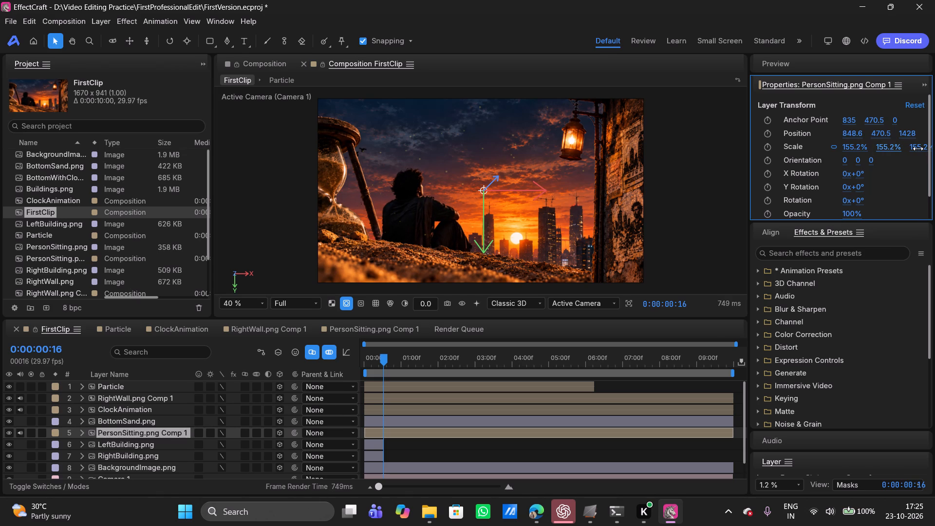
pyautogui.moveTo(918, 149); pyautogui.dragTo(918, 148)
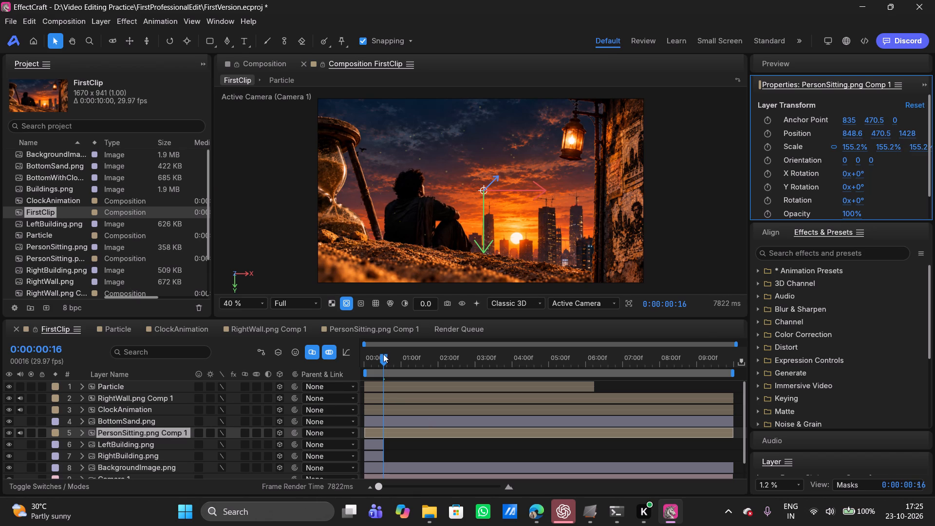
# Preview the FirstClip animation repeatedly from the first frame to check the camera move and the sitting person's placement.
pyautogui.moveTo(383, 356); pyautogui.dragTo(380, 357)
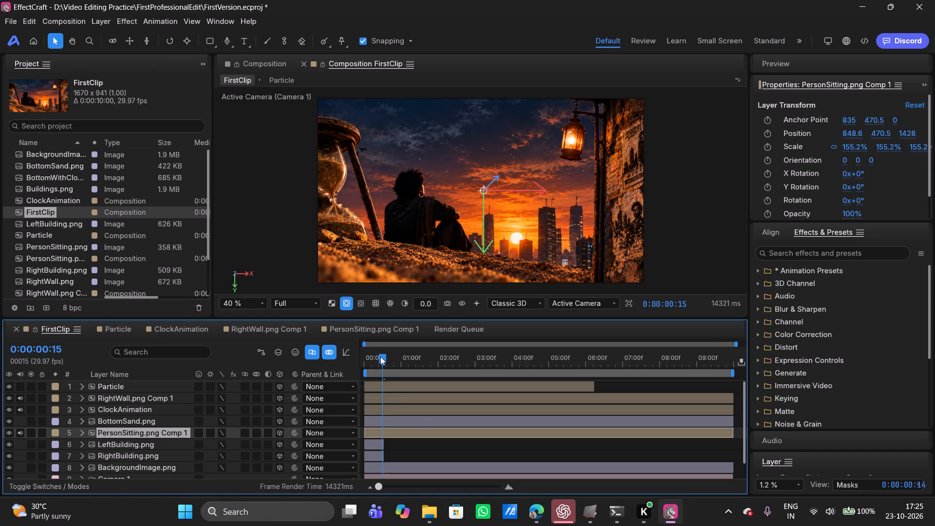
pyautogui.moveTo(380, 357); pyautogui.dragTo(349, 358)
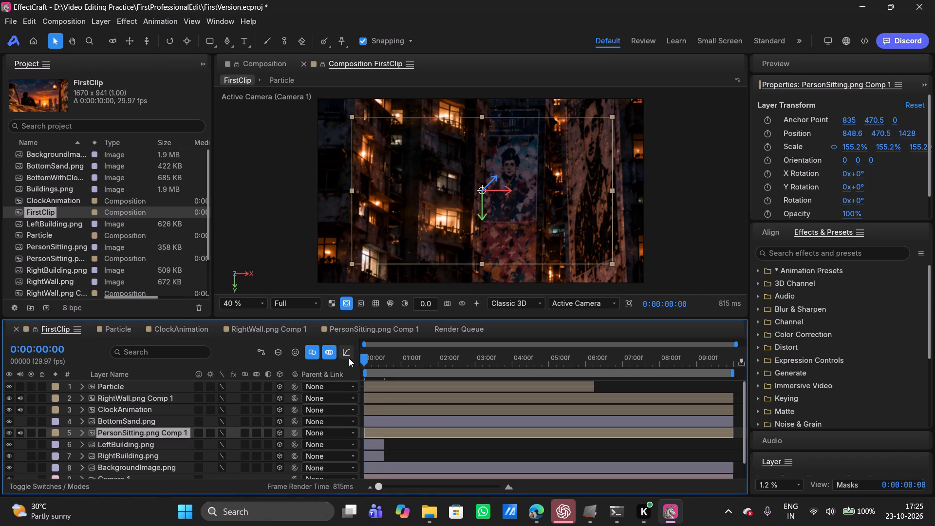
pyautogui.press('space')
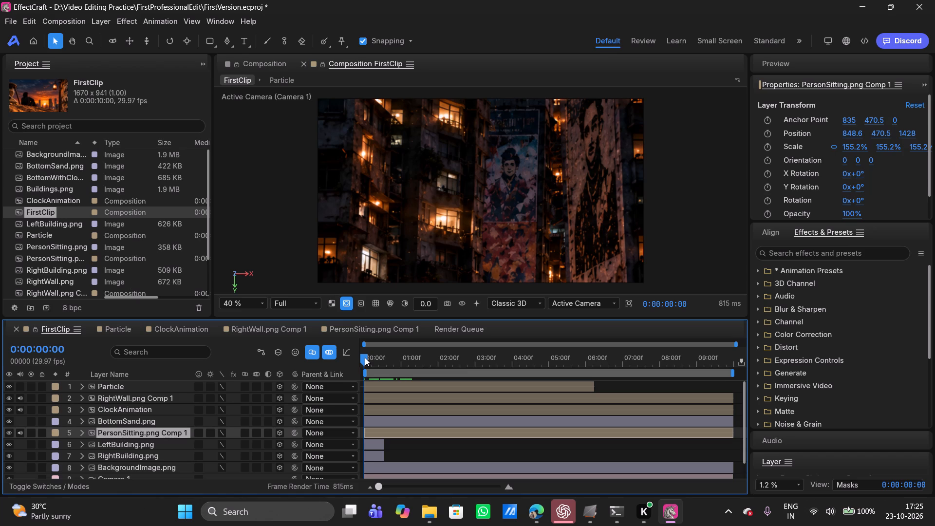
pyautogui.doubleClick(365, 357)
pyautogui.moveTo(365, 357); pyautogui.dragTo(367, 360)
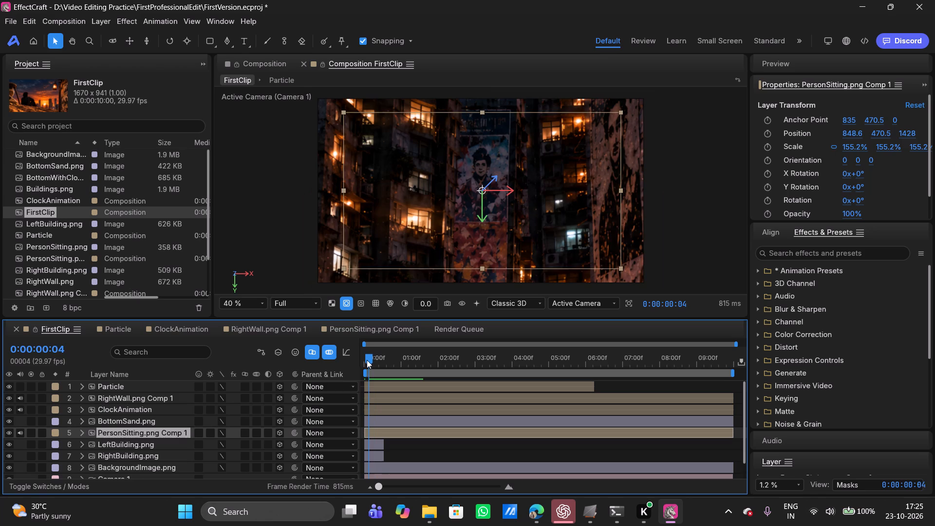
pyautogui.moveTo(367, 360); pyautogui.dragTo(348, 362)
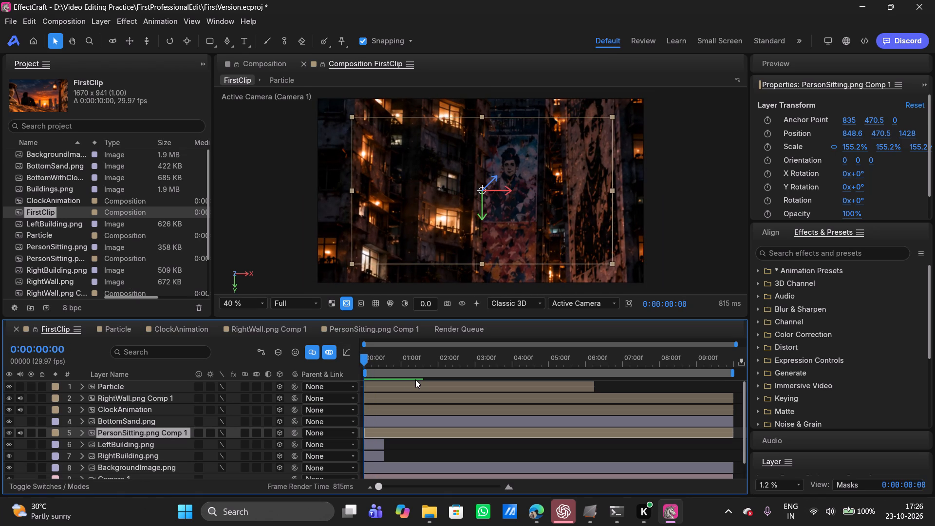
pyautogui.press('space')
pyautogui.moveTo(384, 364); pyautogui.dragTo(376, 361)
pyautogui.moveTo(376, 361); pyautogui.dragTo(384, 364)
pyautogui.moveTo(384, 364); pyautogui.dragTo(348, 361)
pyautogui.press('space')
pyautogui.moveTo(387, 365); pyautogui.dragTo(349, 362)
pyautogui.press('space')
pyautogui.moveTo(410, 361); pyautogui.dragTo(356, 359)
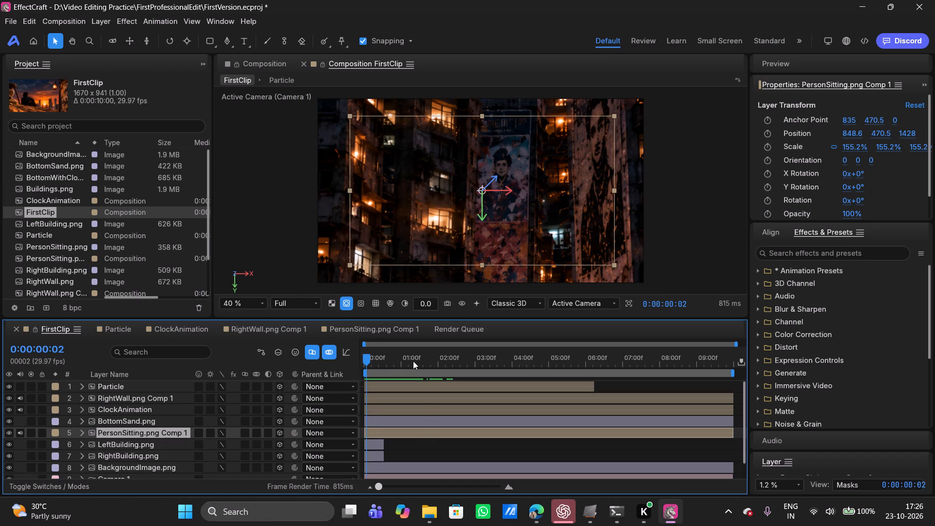
pyautogui.press('space')
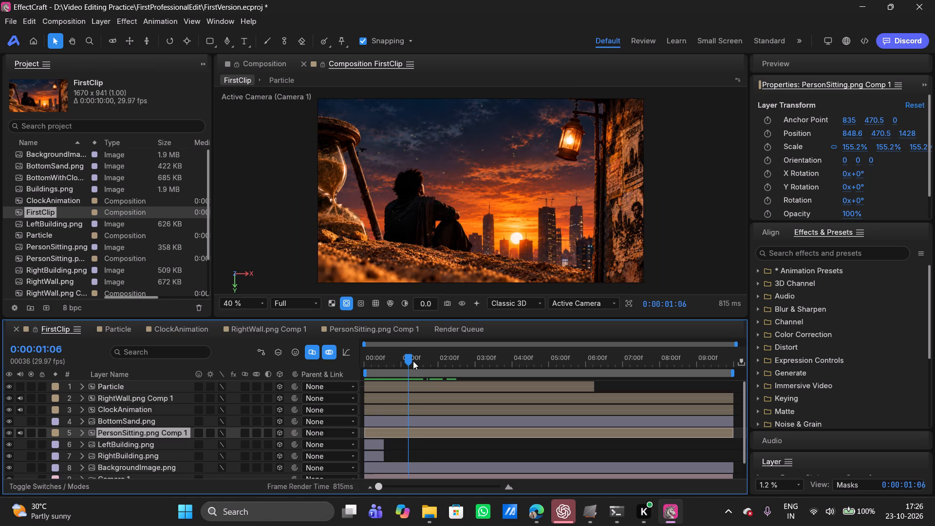